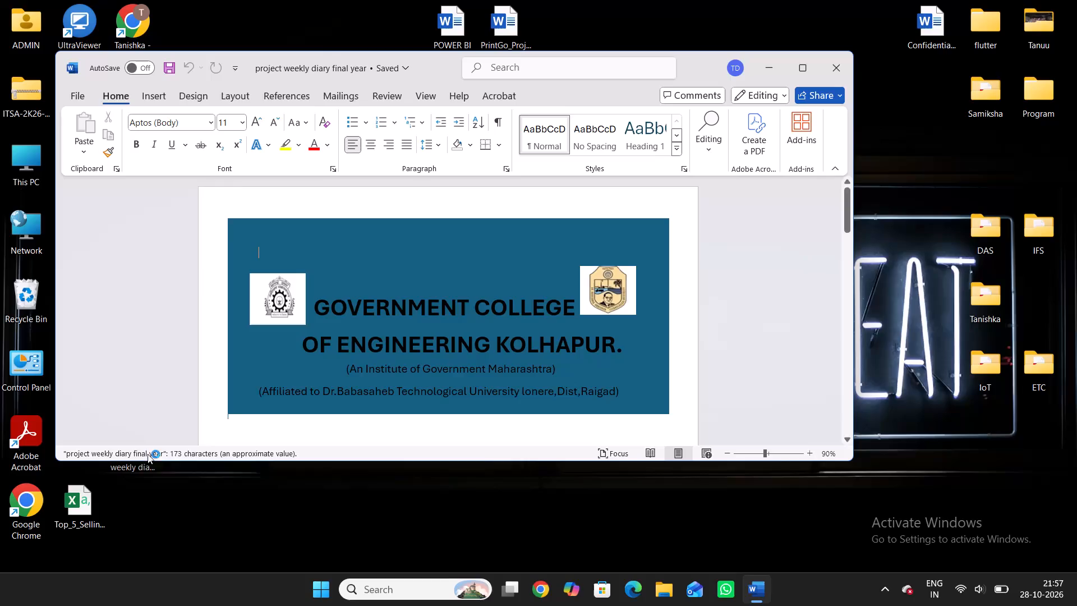
# Maximize the window of the final-year project weekly diary document and enlarge the page display to 120%.
pyautogui.click(805, 58)
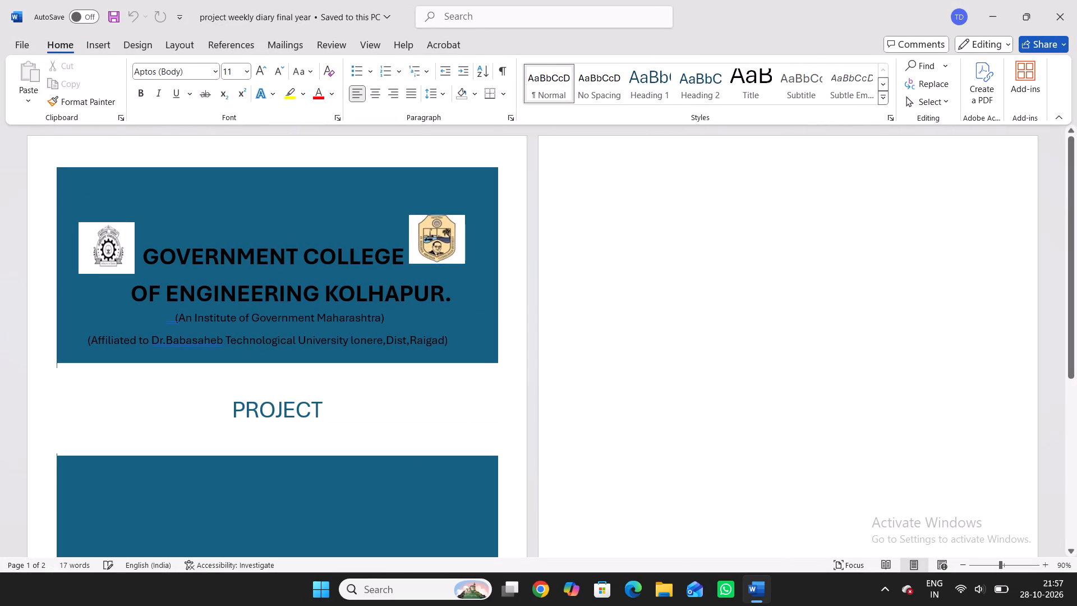
pyautogui.keyDown('ctrl'); pyautogui.scroll(3, 454, 420); pyautogui.keyUp('ctrl')
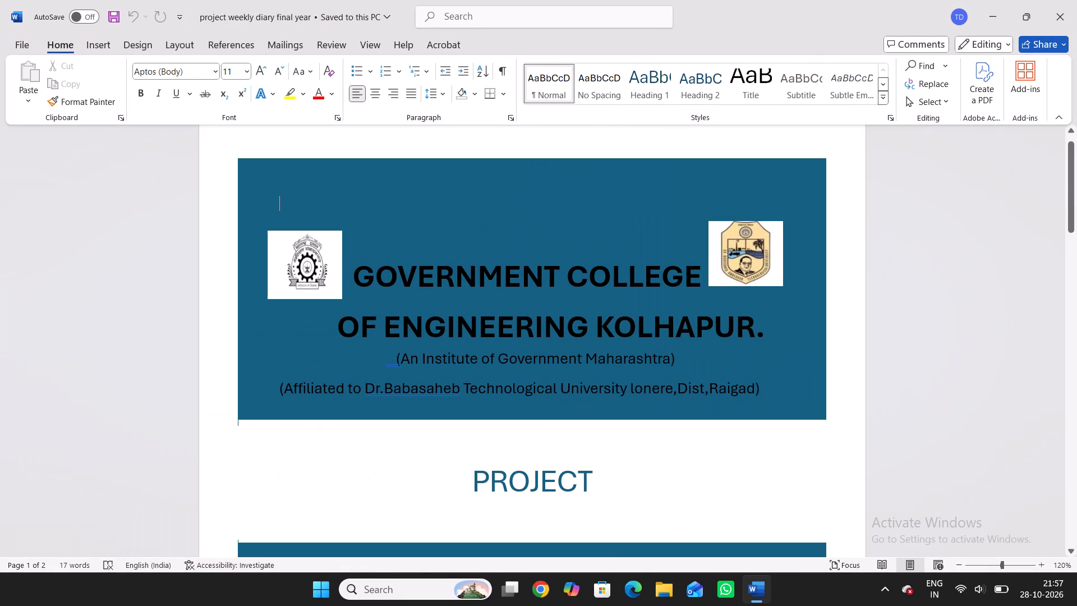
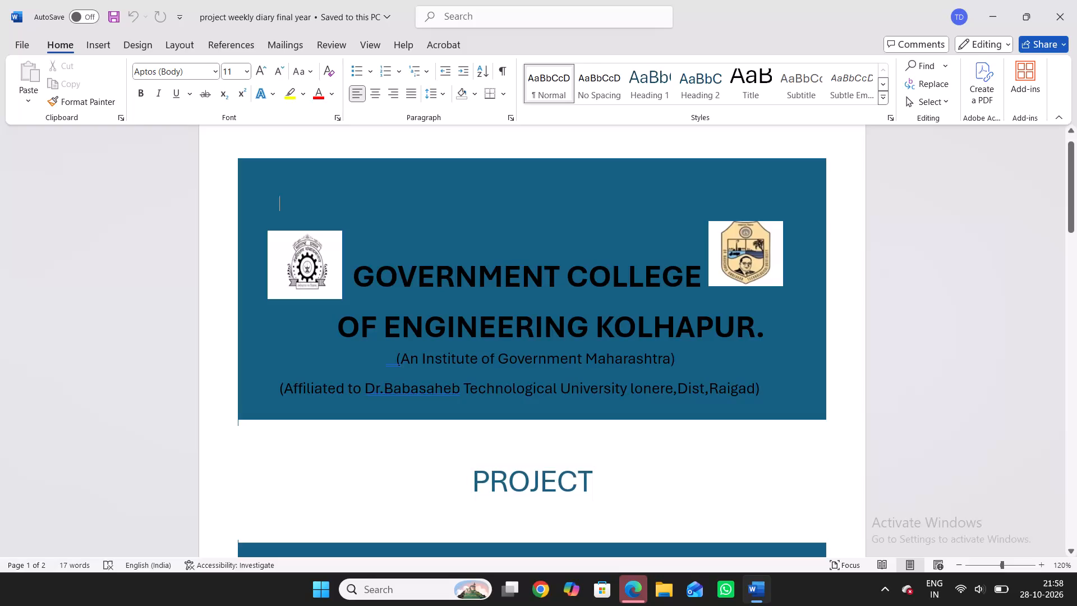
# Extend the cover page title below the college name block by adding DIARY after PROJECT, making it PROJECT DIARY.
pyautogui.click(595, 480)
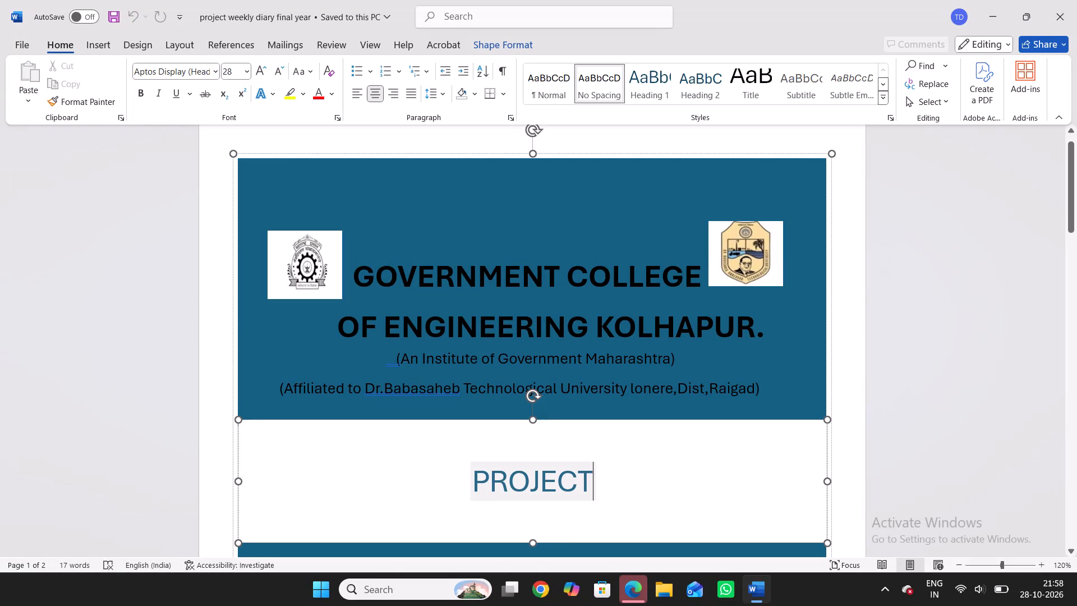
pyautogui.press('space')
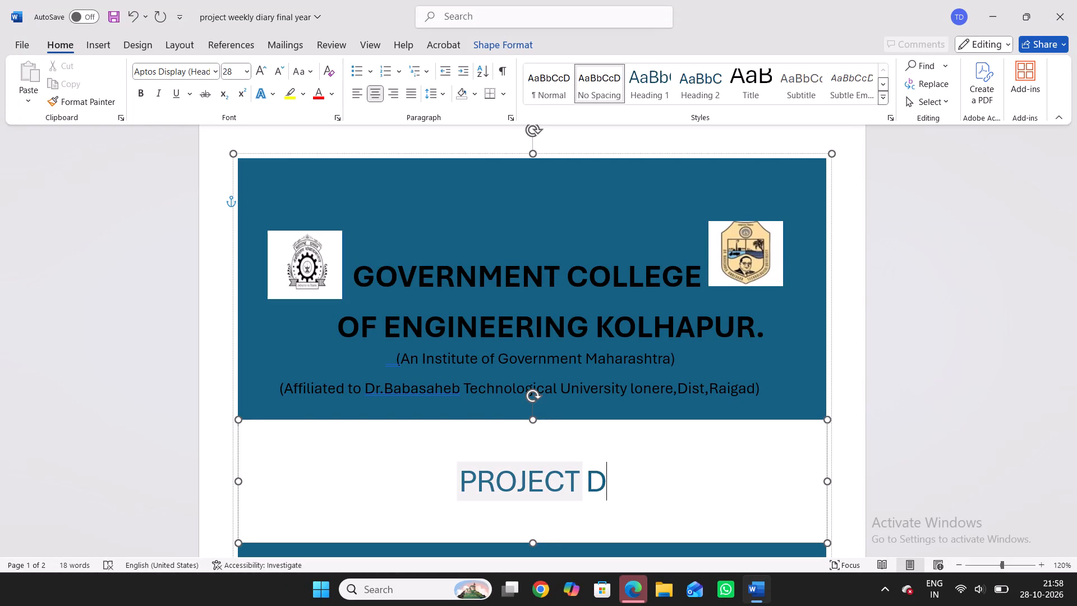
pyautogui.write('IARY')
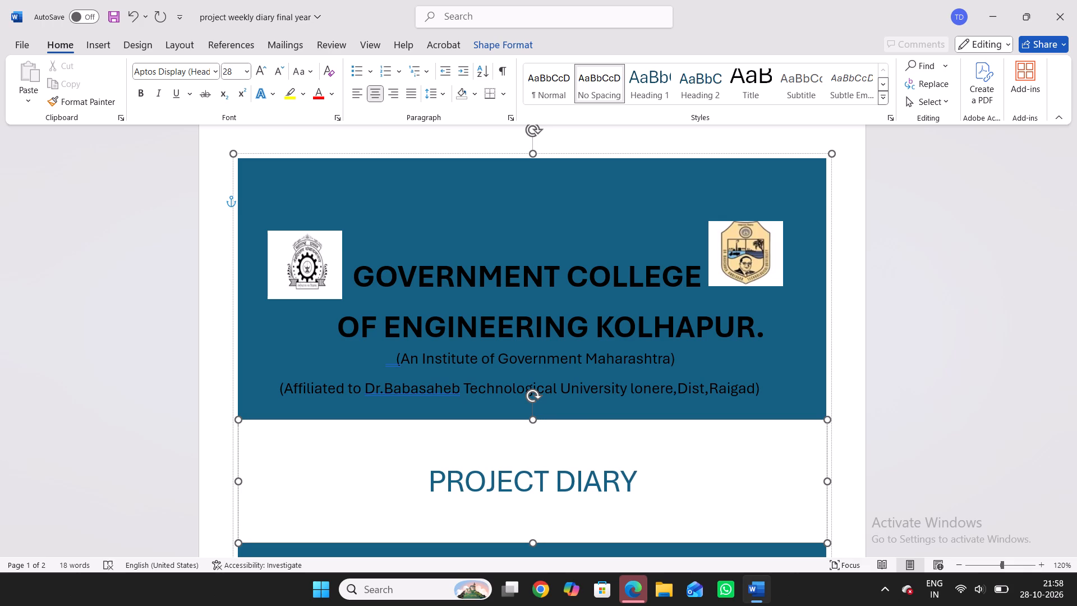
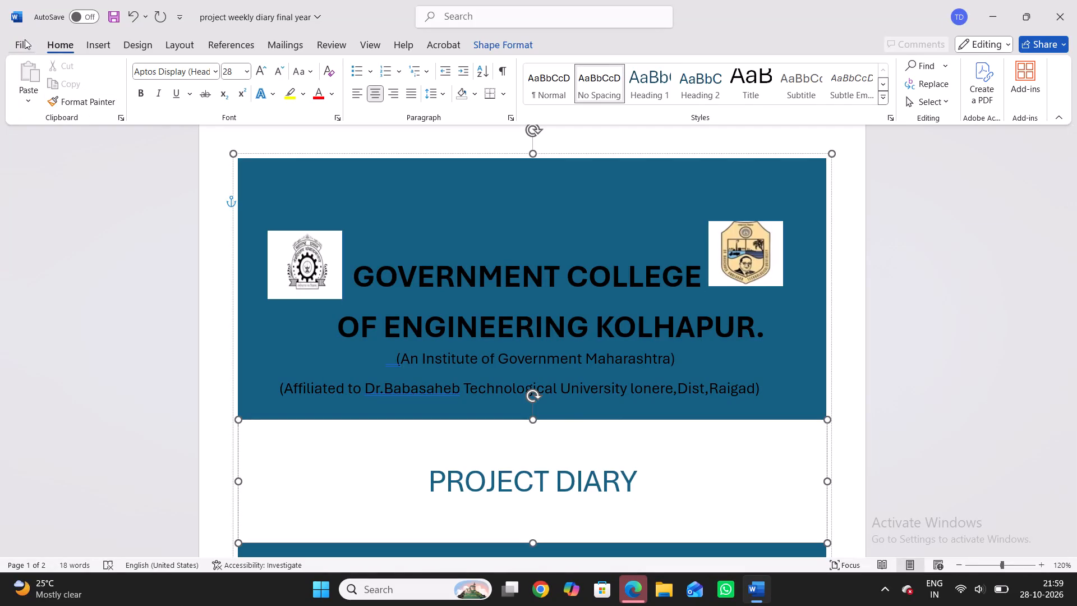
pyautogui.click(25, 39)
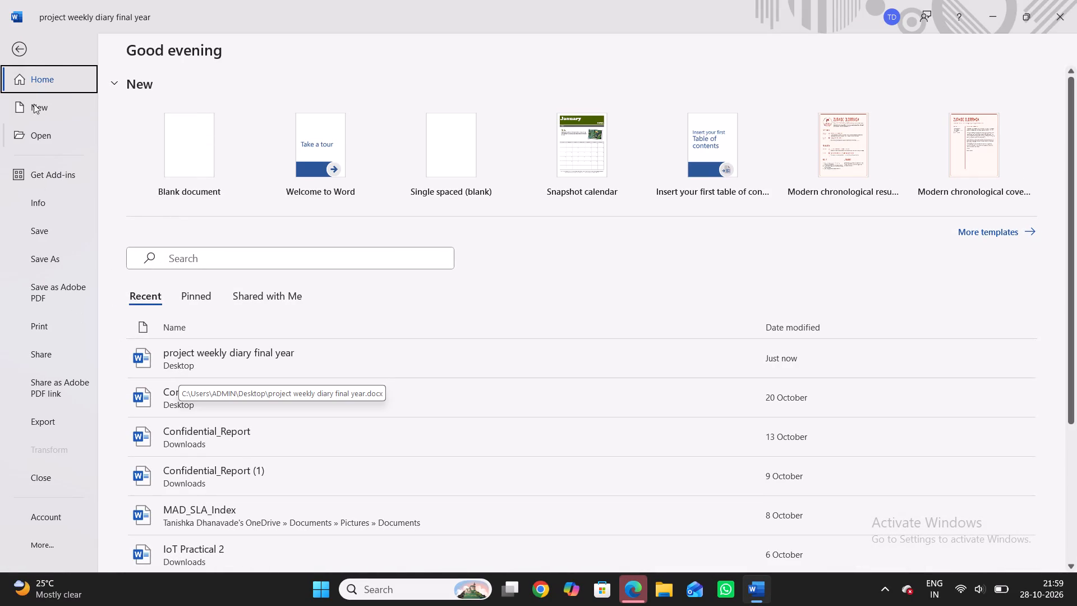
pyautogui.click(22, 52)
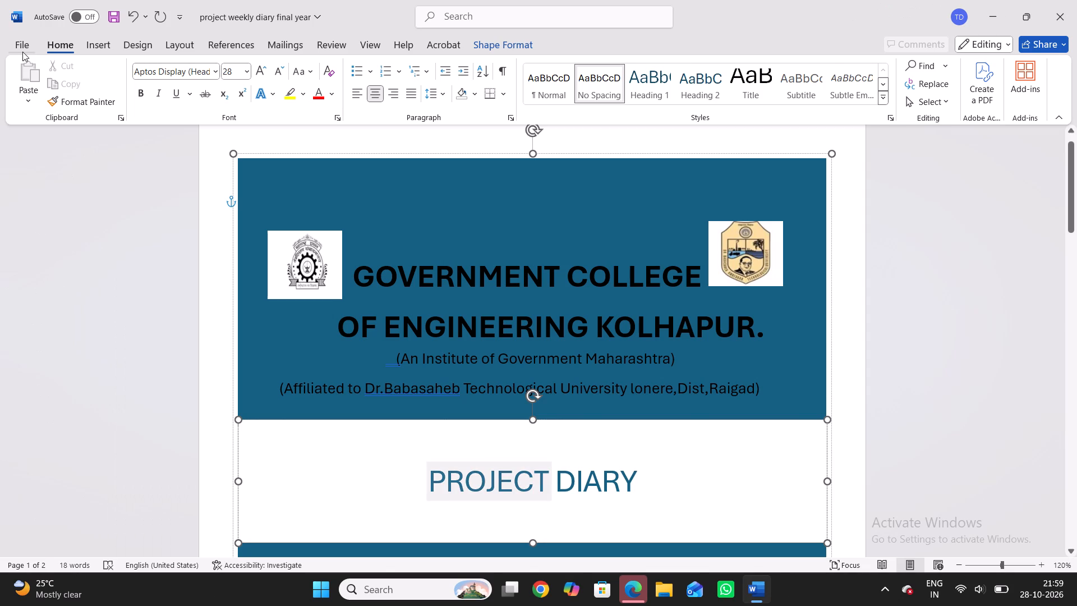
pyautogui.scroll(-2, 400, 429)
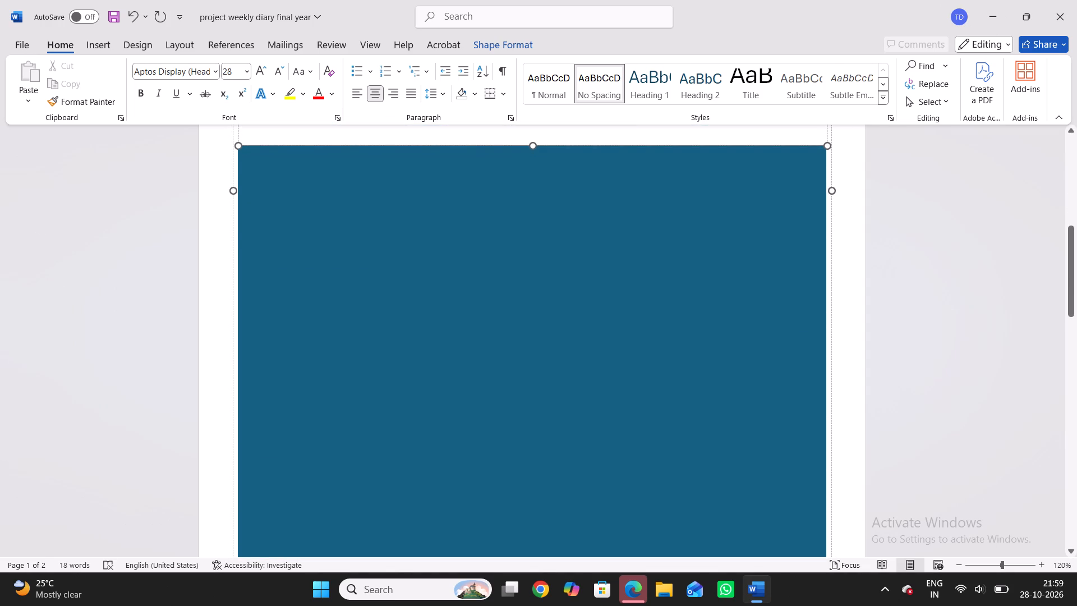
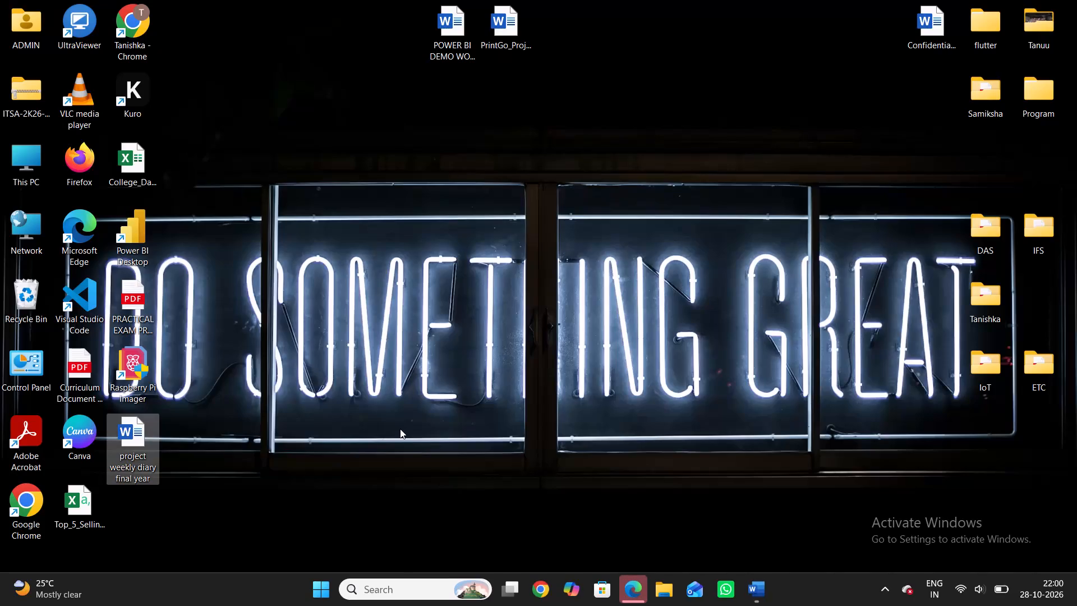
# Switch to the project weekly diary document in Word and add the year 2025-26 after the PROJECT DIARY title.
pyautogui.click(765, 602)
pyautogui.scroll(7, 671, 380)
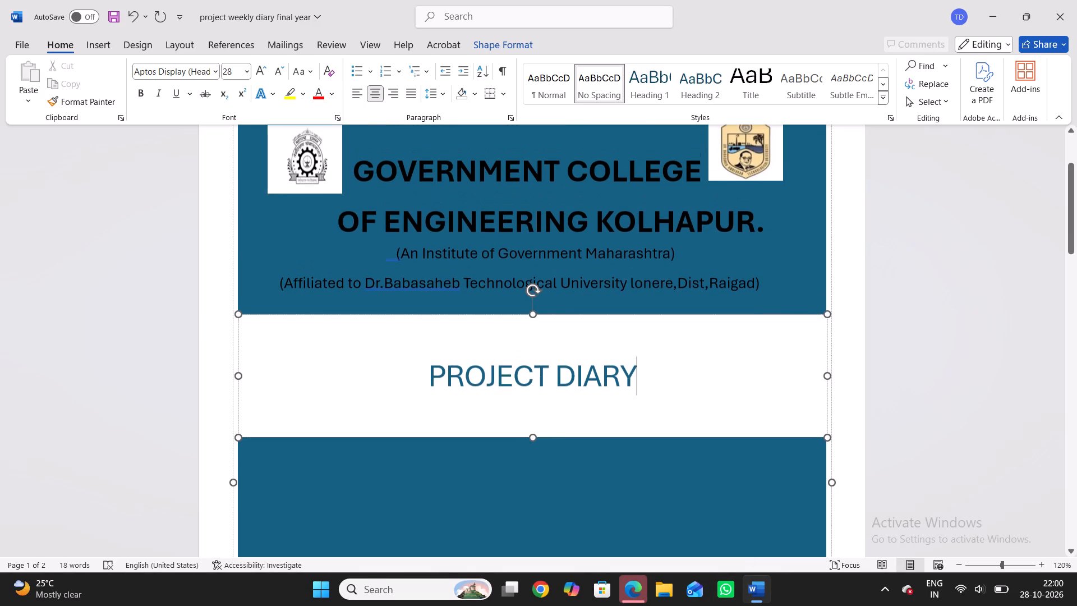
pyautogui.press('space')
pyautogui.write('2025')
pyautogui.write('-26')
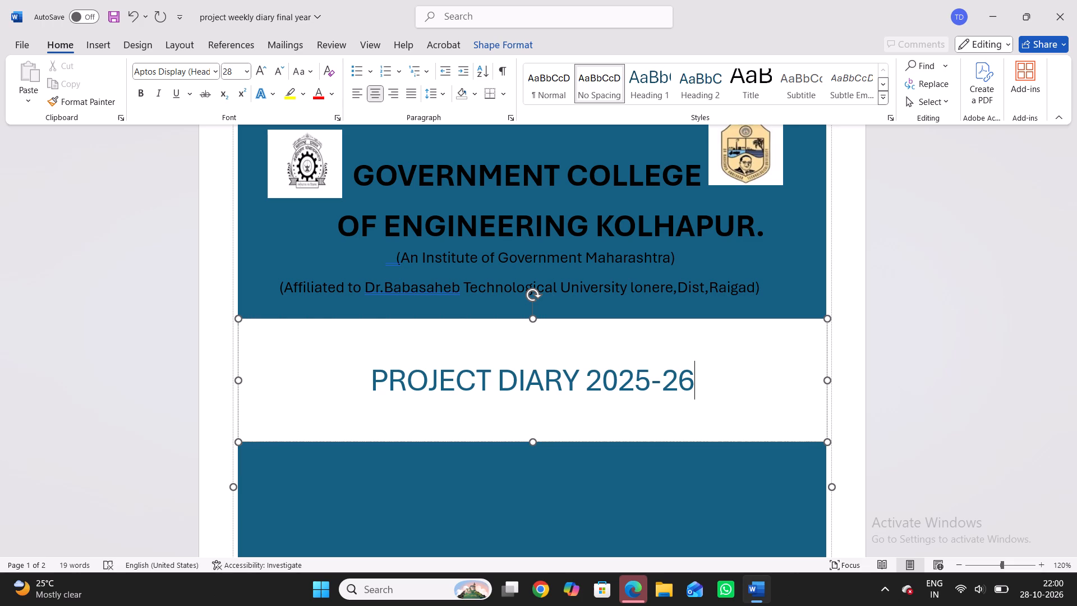
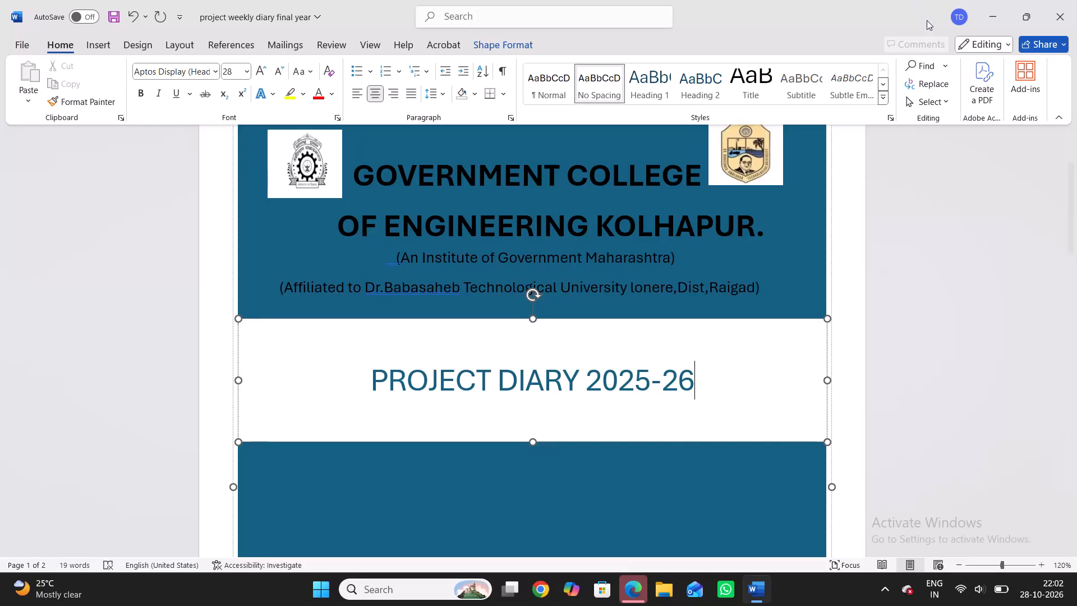
# Minimize the project weekly diary document window to reveal the desktop.
pyautogui.click(1000, 10)
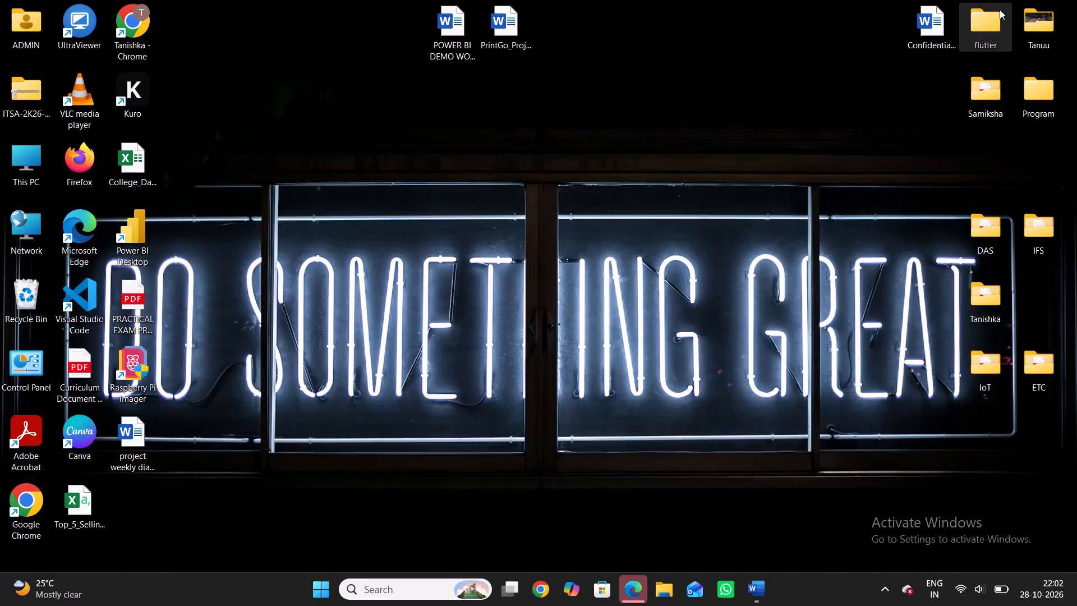
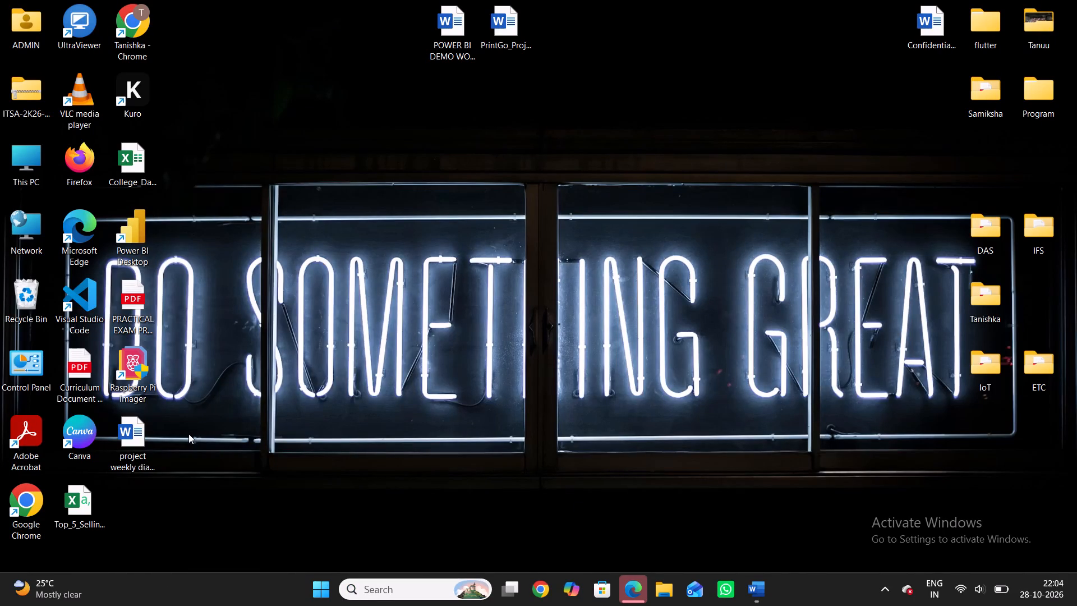
# Switch back to the project weekly diary document in Word.
pyautogui.doubleClick(762, 586)
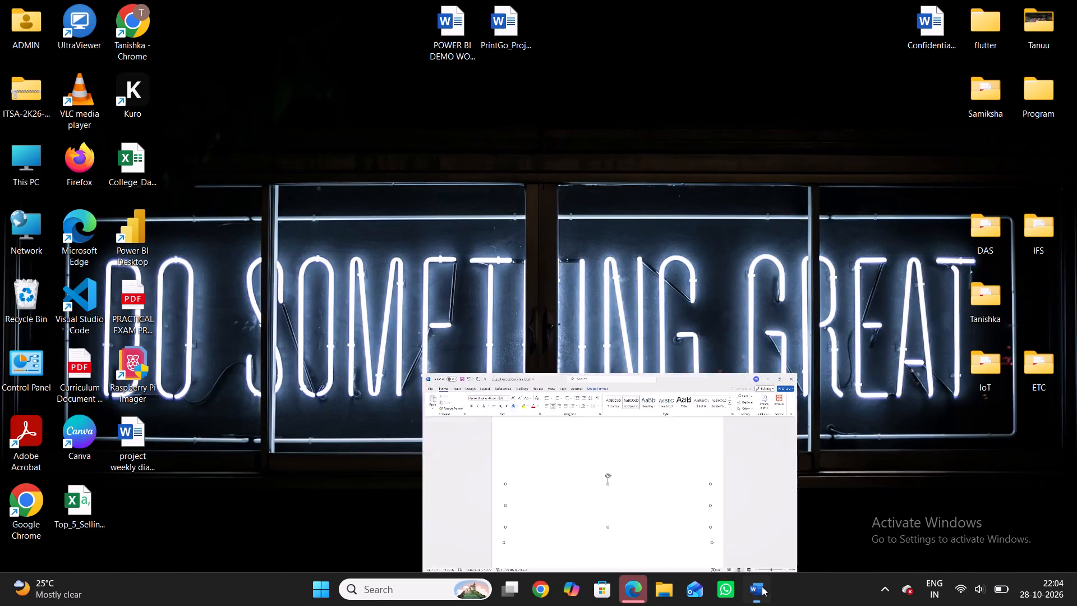
pyautogui.click(762, 586)
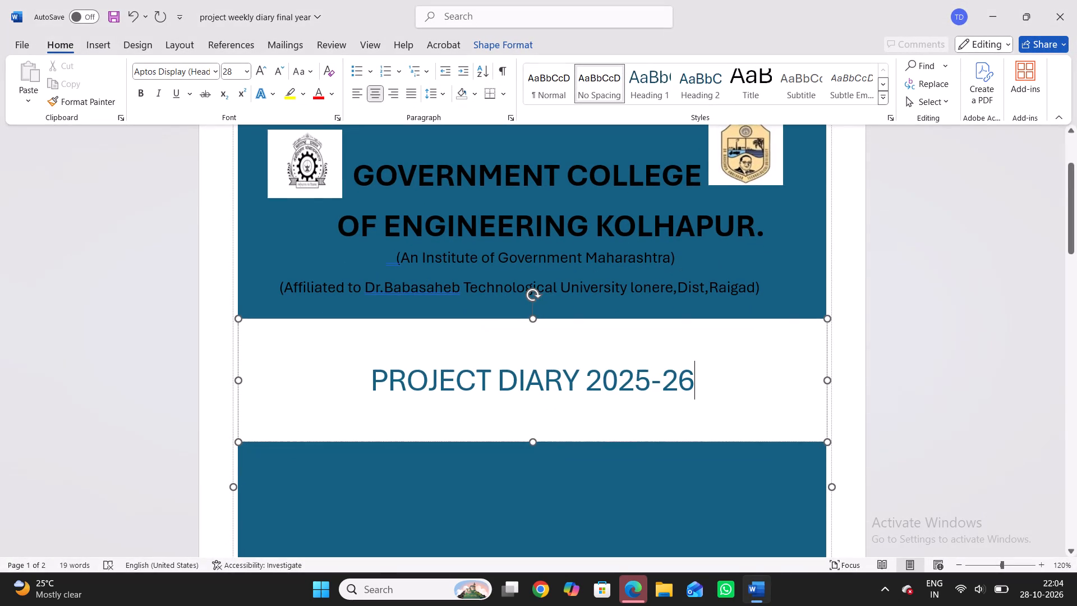
# Draw a text box about 18.08 cm wide and 8.66 cm tall on the blue block below the PROJECT DIARY 2025-26 title.
pyautogui.scroll(-2, 760, 400)
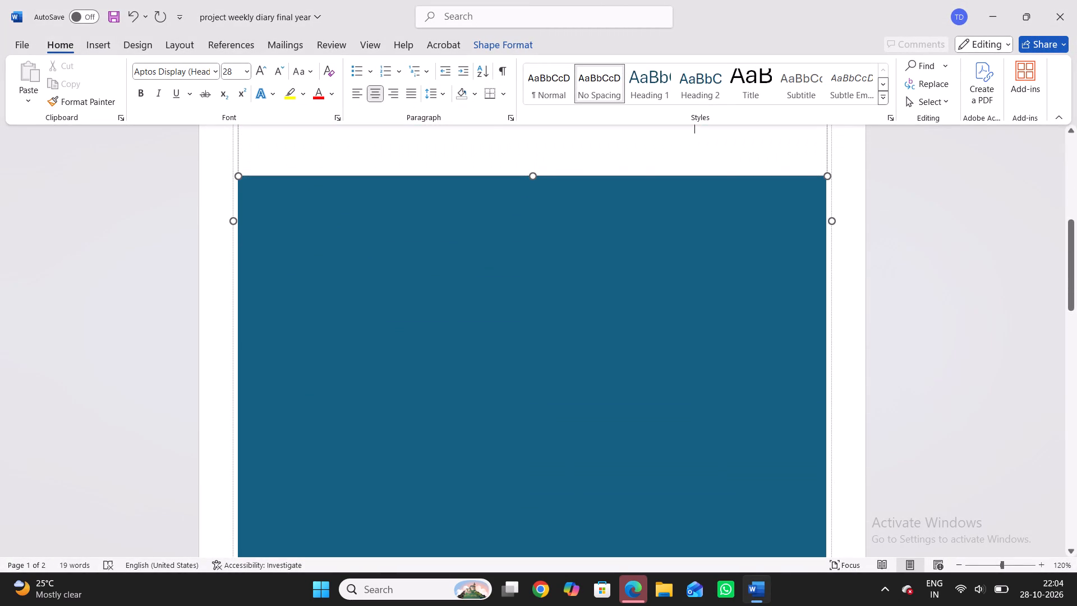
pyautogui.click(93, 52)
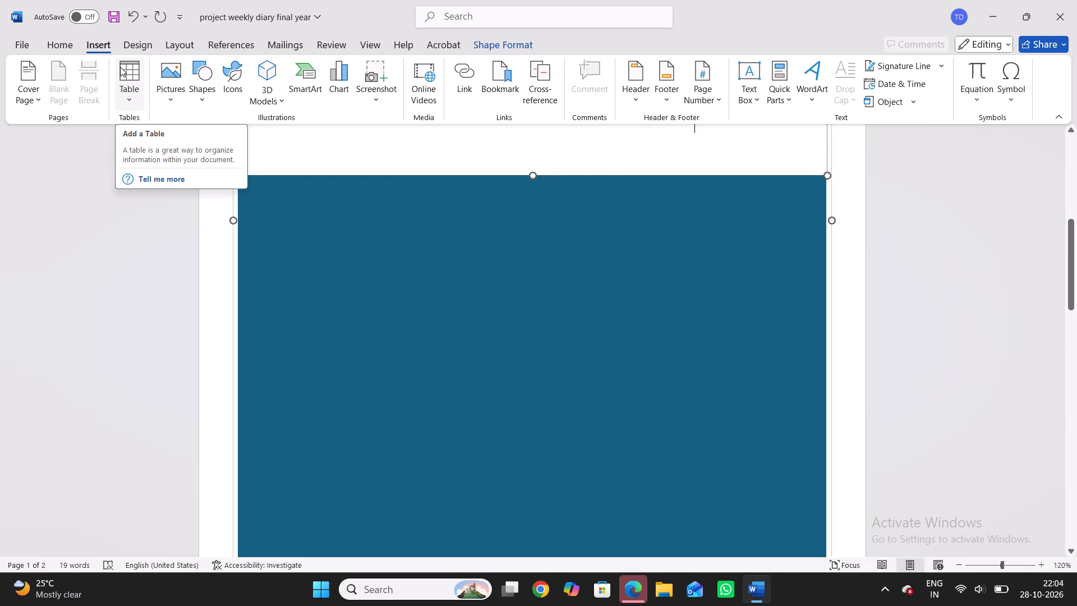
pyautogui.click(756, 91)
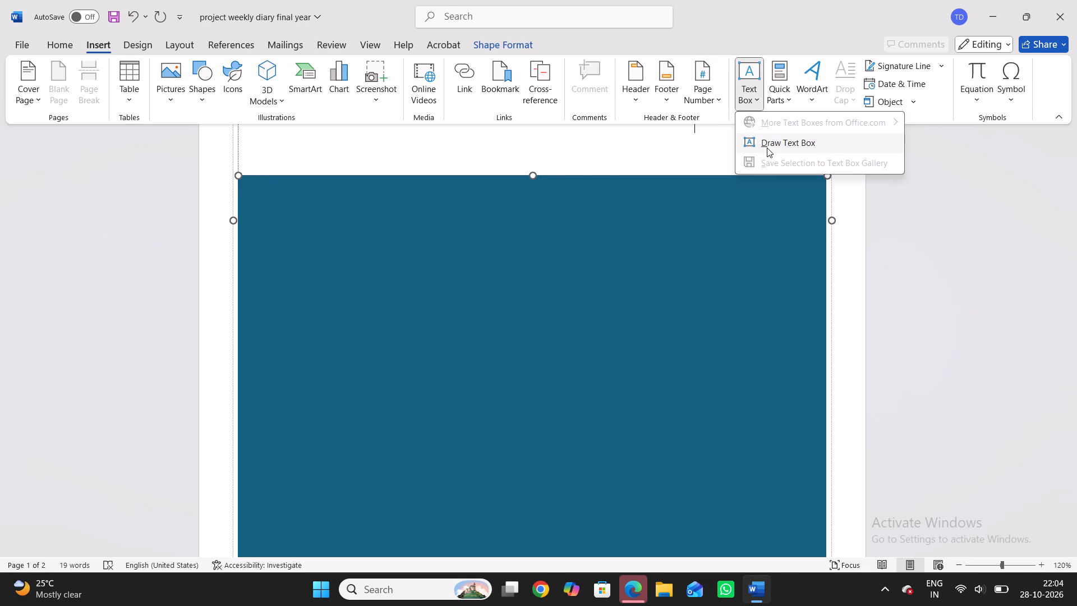
pyautogui.click(767, 148)
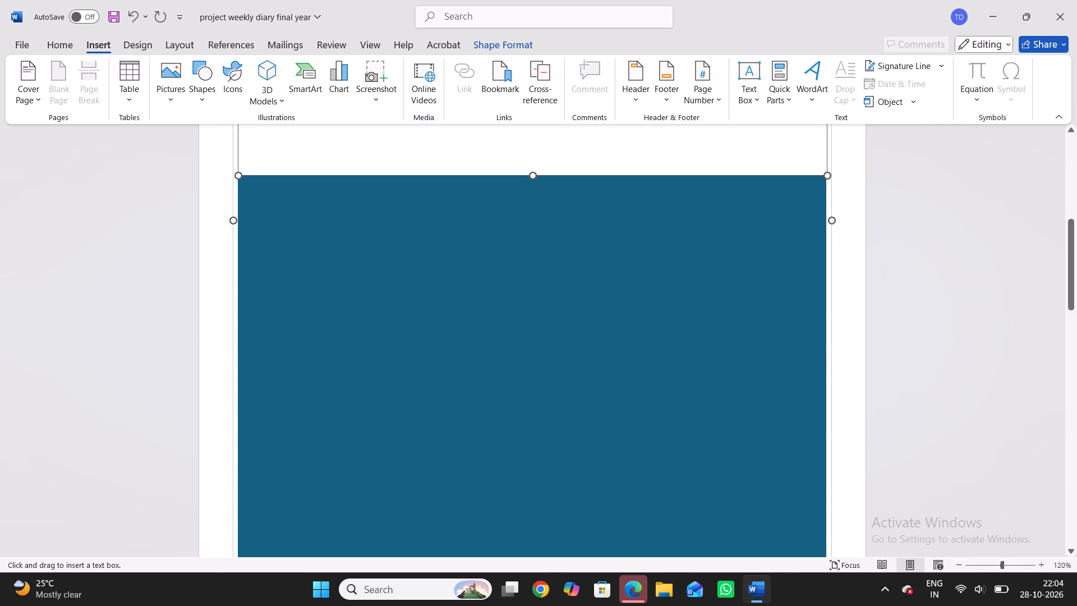
pyautogui.hscroll(-1, 287, 208)
pyautogui.moveTo(245, 180); pyautogui.dragTo(610, 261)
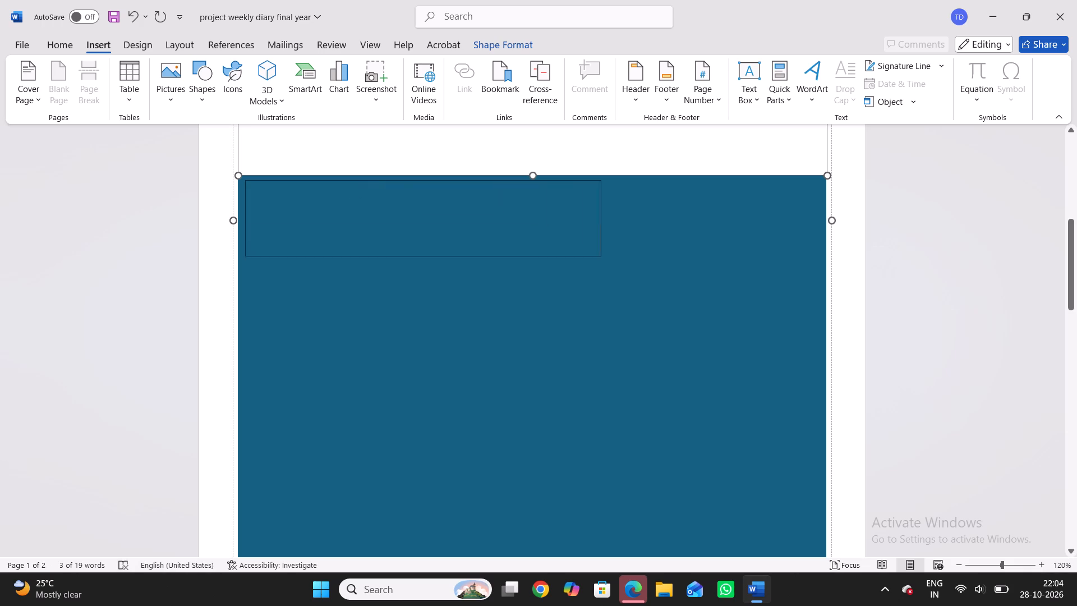
pyautogui.moveTo(610, 261); pyautogui.dragTo(816, 388)
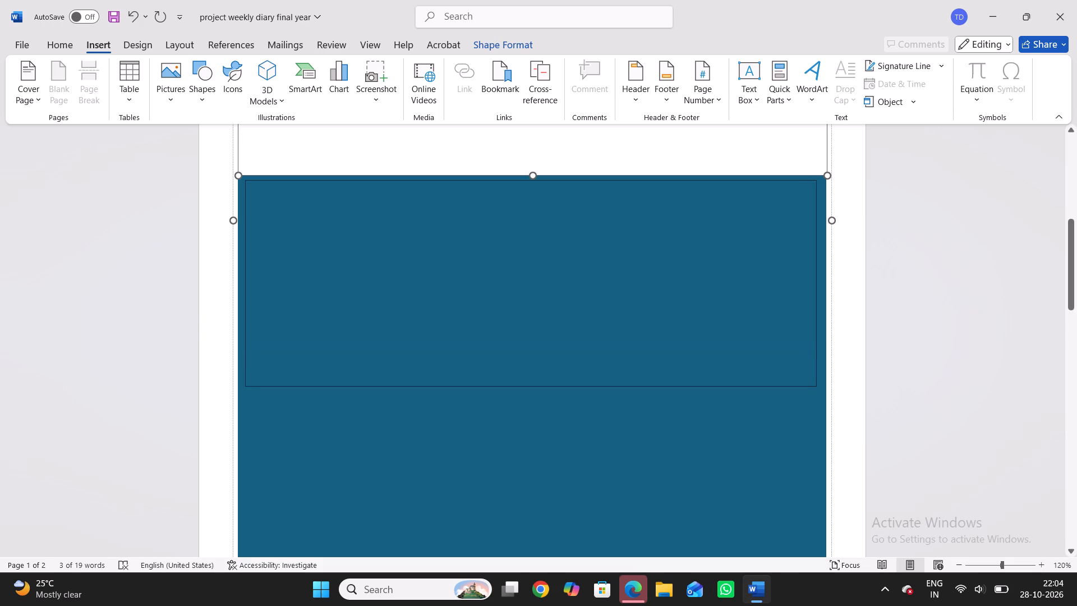
pyautogui.moveTo(816, 388); pyautogui.dragTo(821, 426)
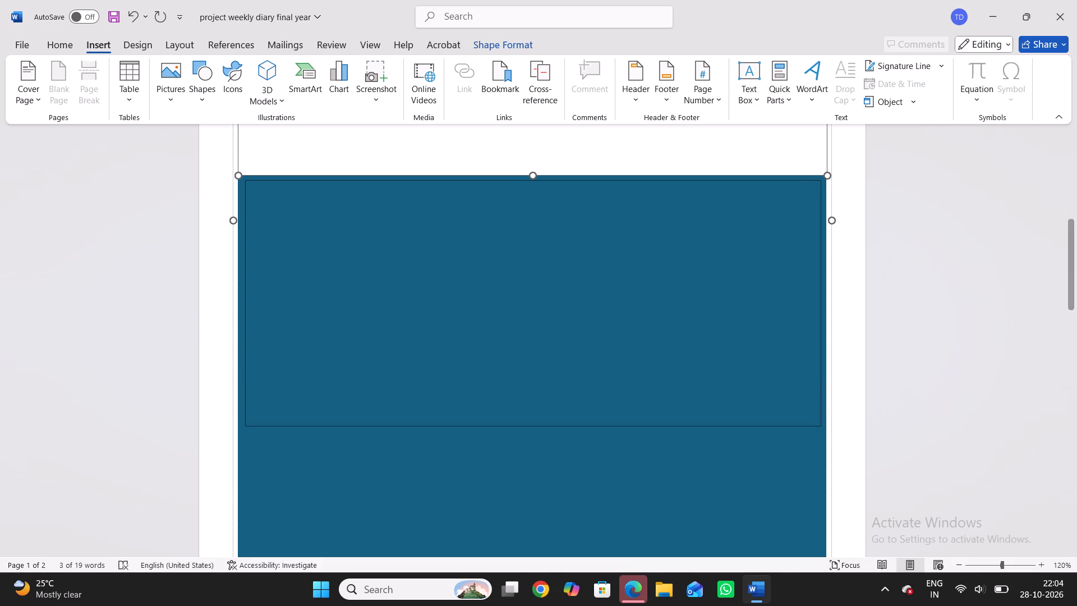
pyautogui.moveTo(821, 426); pyautogui.dragTo(812, 450)
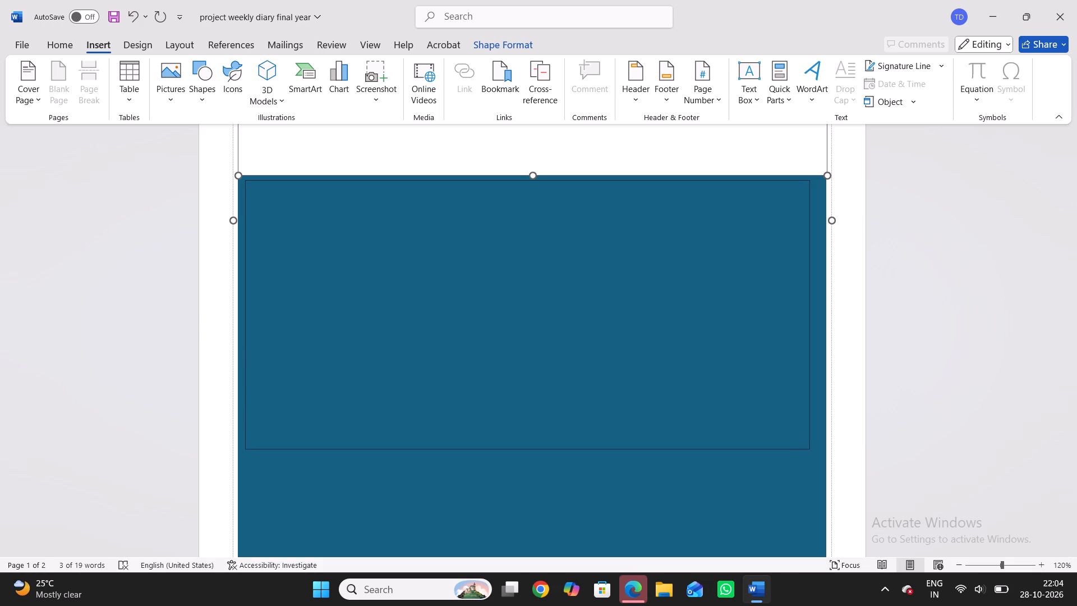
pyautogui.moveTo(812, 450); pyautogui.dragTo(820, 456)
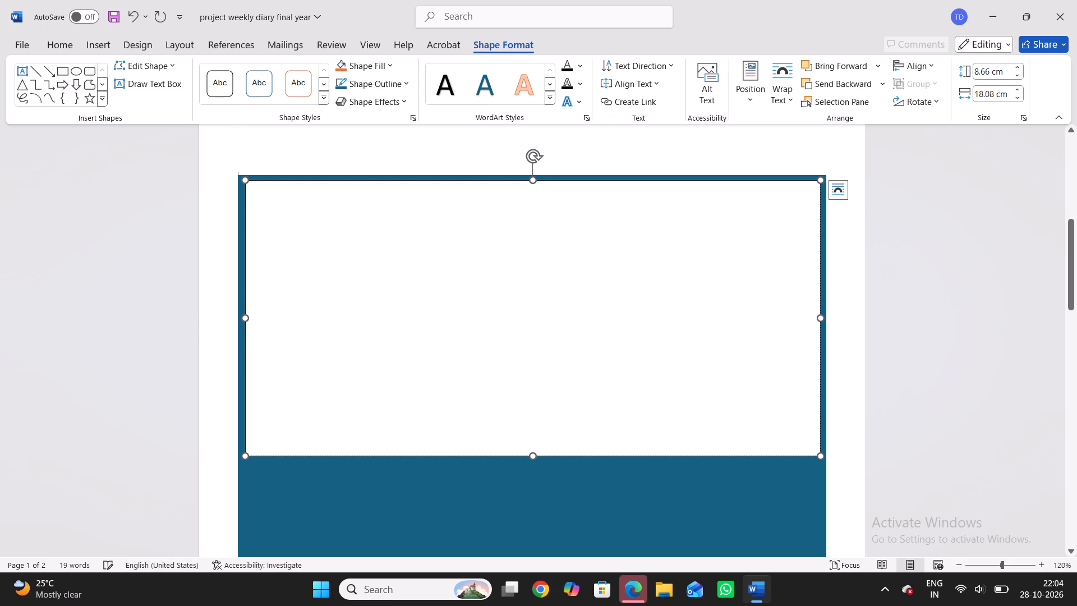
# Extend the new text box's bottom edge downward so the box is about 9.97 cm tall.
pyautogui.scroll(-1, 854, 498)
pyautogui.scroll(1, 854, 498)
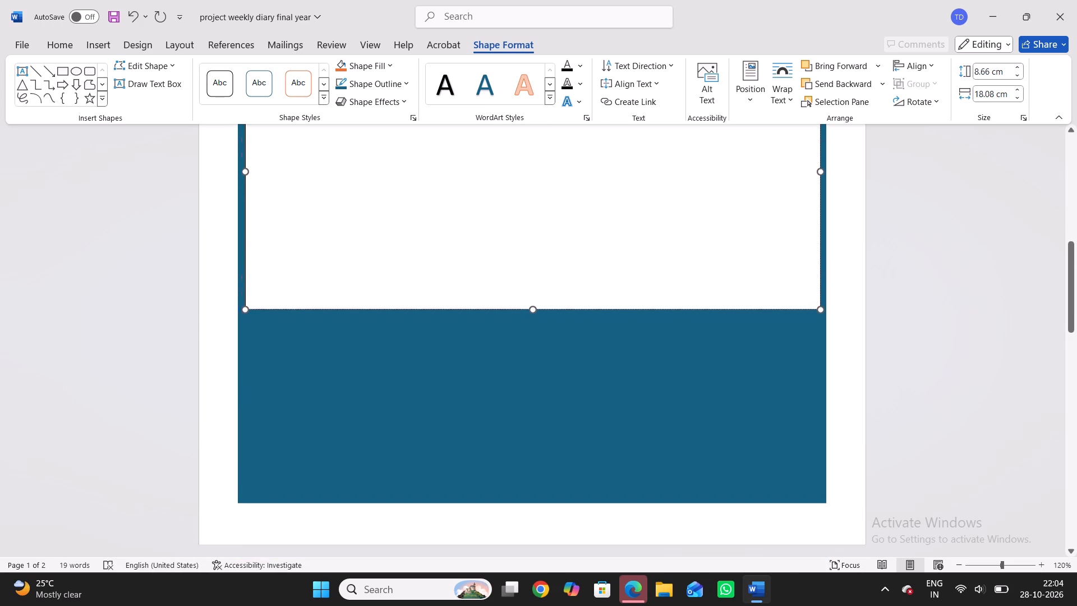
pyautogui.scroll(1, 854, 498)
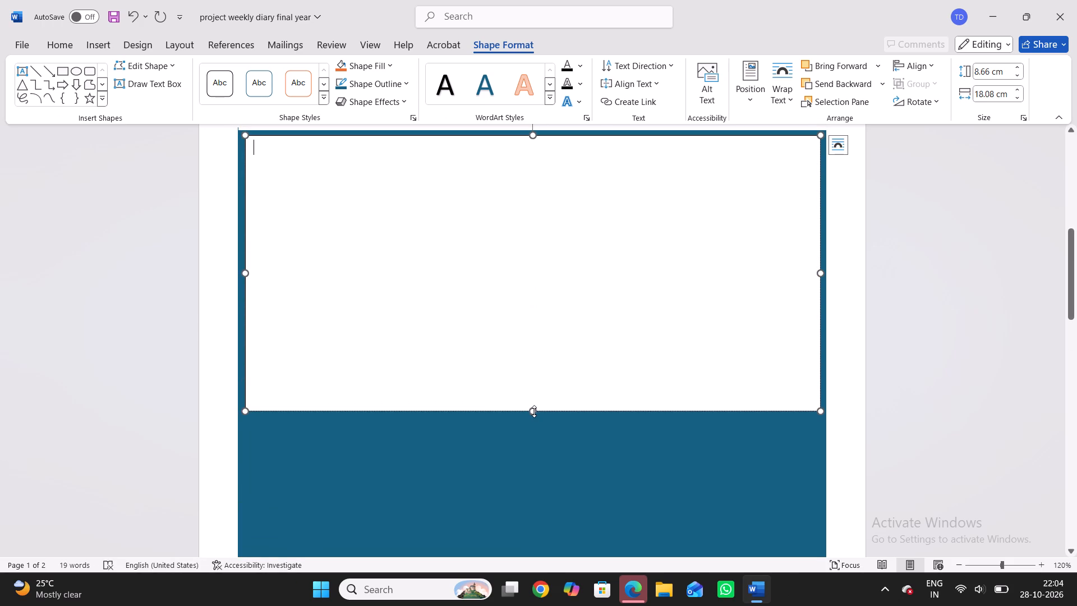
pyautogui.moveTo(532, 413); pyautogui.dragTo(536, 442)
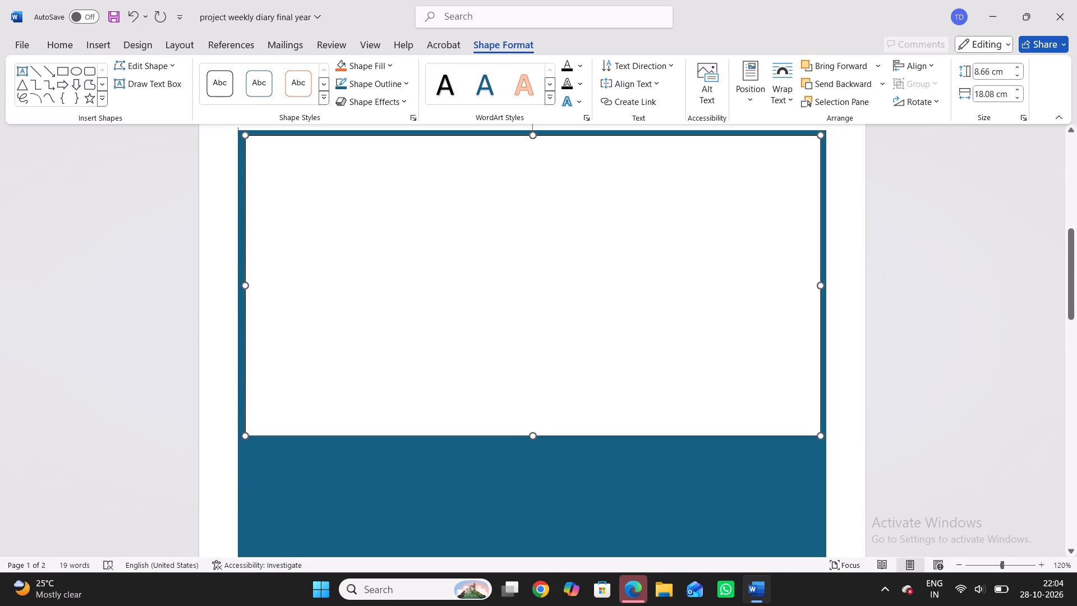
pyautogui.moveTo(536, 442); pyautogui.dragTo(535, 452)
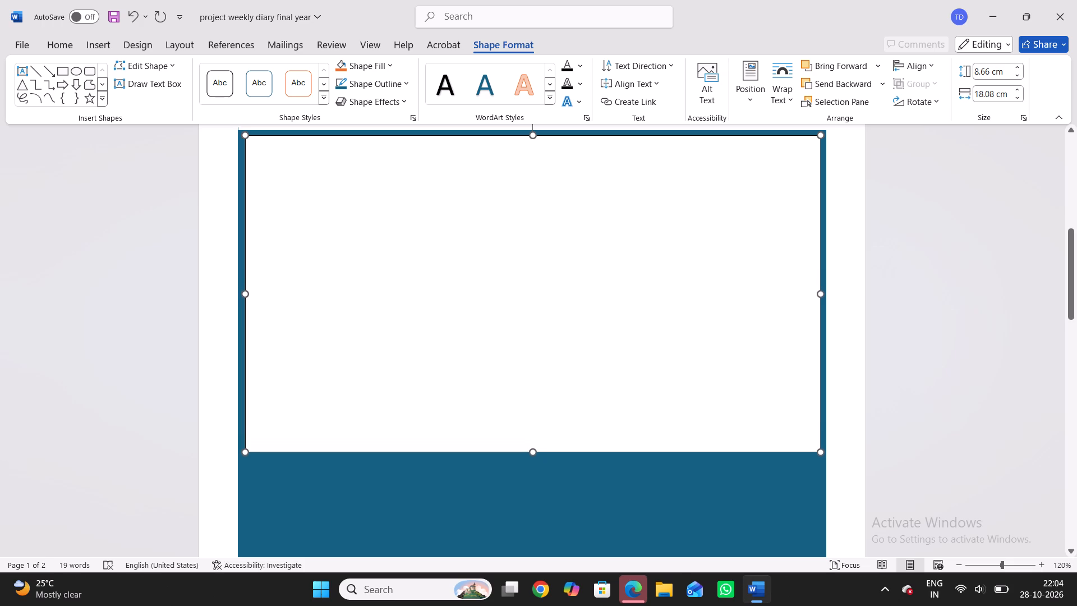
pyautogui.moveTo(535, 452); pyautogui.dragTo(535, 452)
pyautogui.hscroll(2, 535, 448)
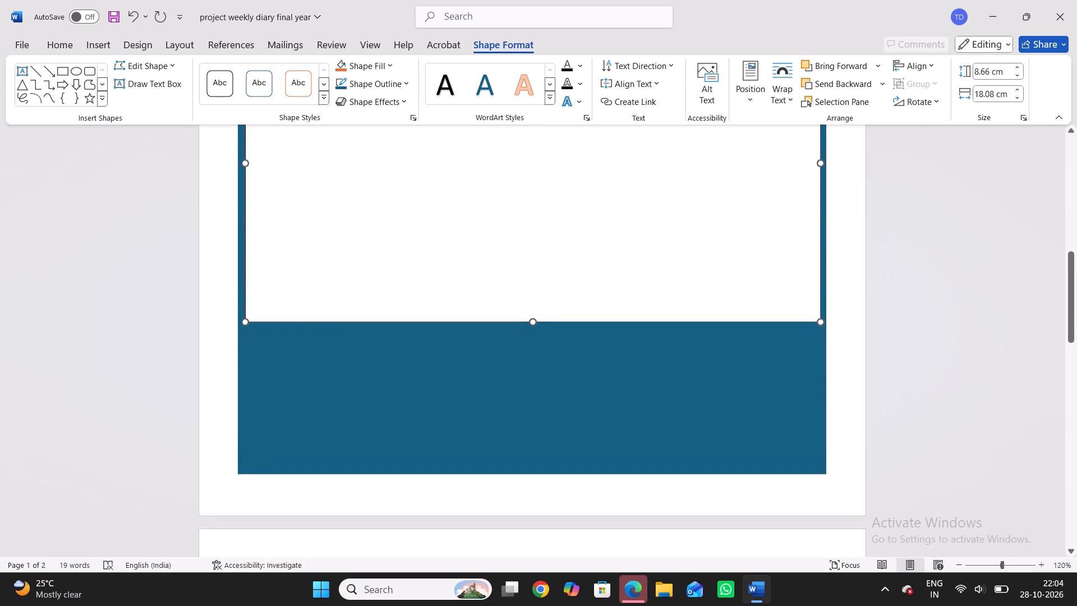
pyautogui.hscroll(1, 535, 448)
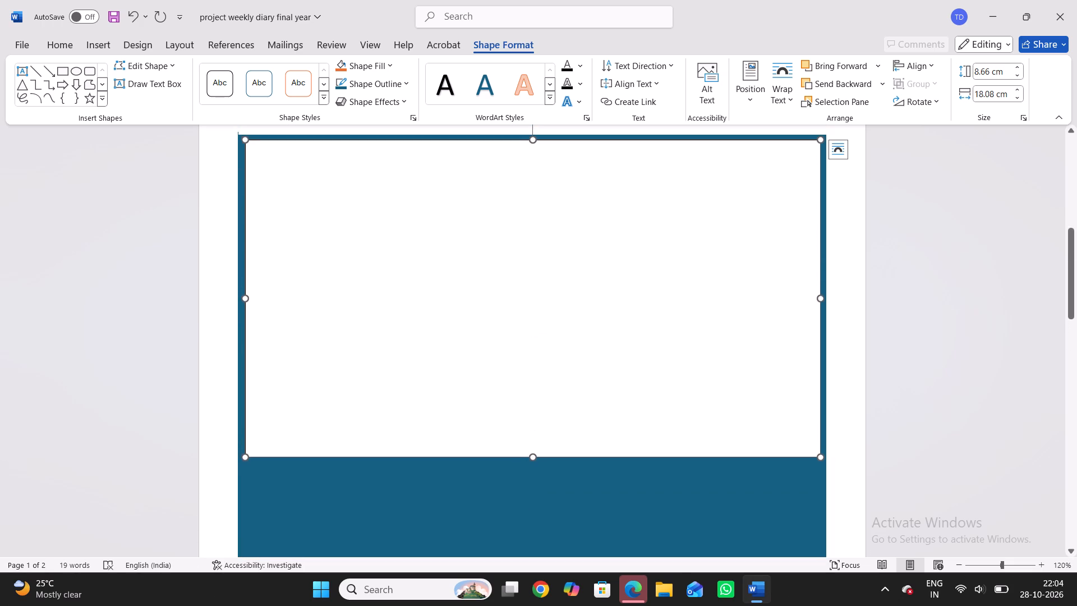
# Stretch the text box to the blue block's side and upper edges, about 18.49 cm wide and 10.12 cm tall.
pyautogui.moveTo(247, 299); pyautogui.dragTo(237, 298)
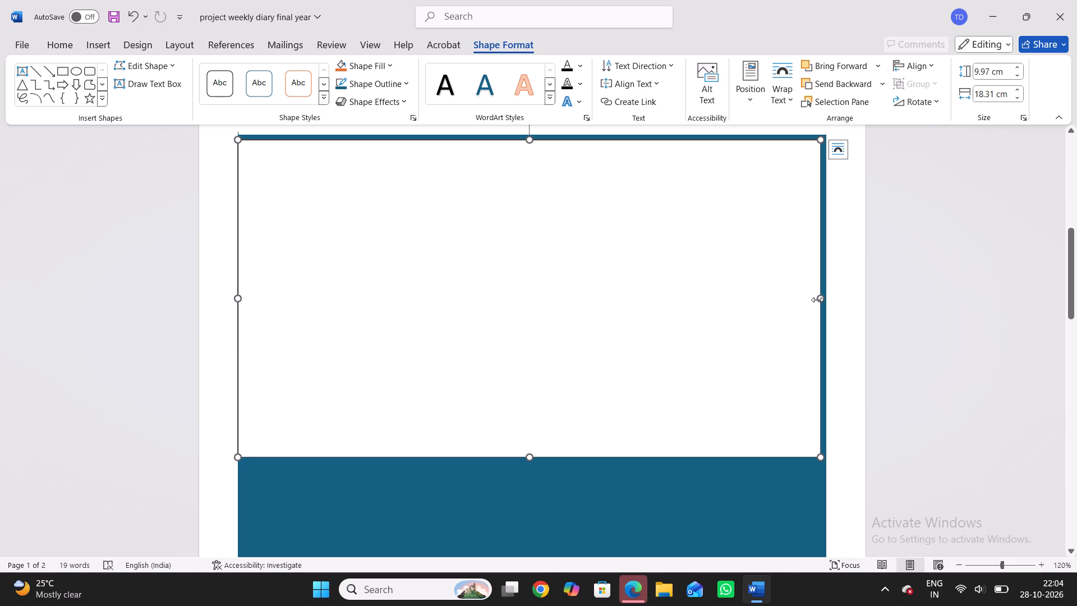
pyautogui.moveTo(820, 297); pyautogui.dragTo(826, 304)
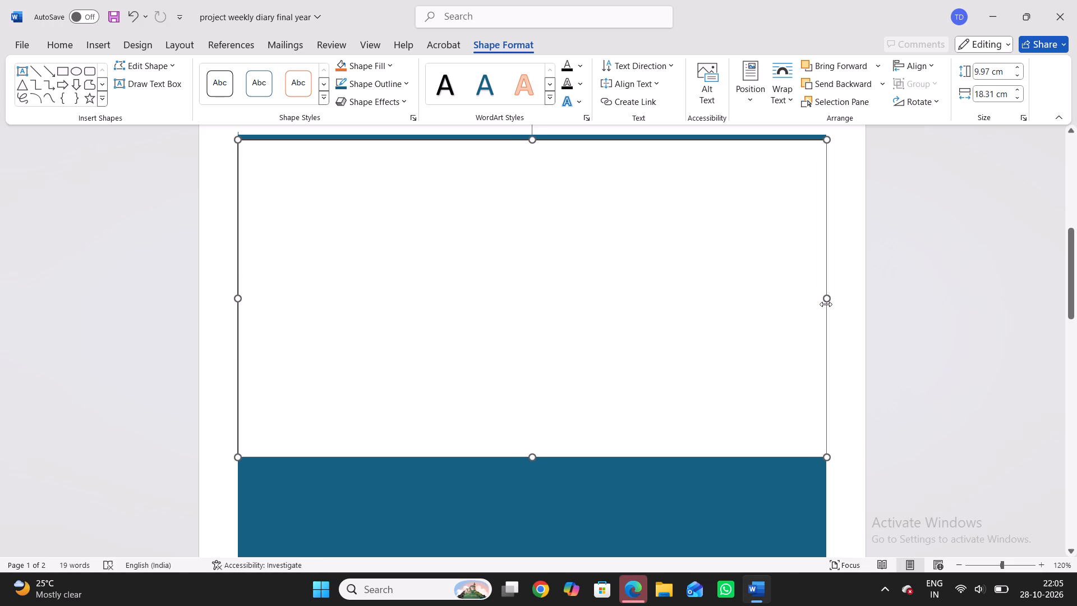
pyautogui.moveTo(826, 304); pyautogui.dragTo(825, 304)
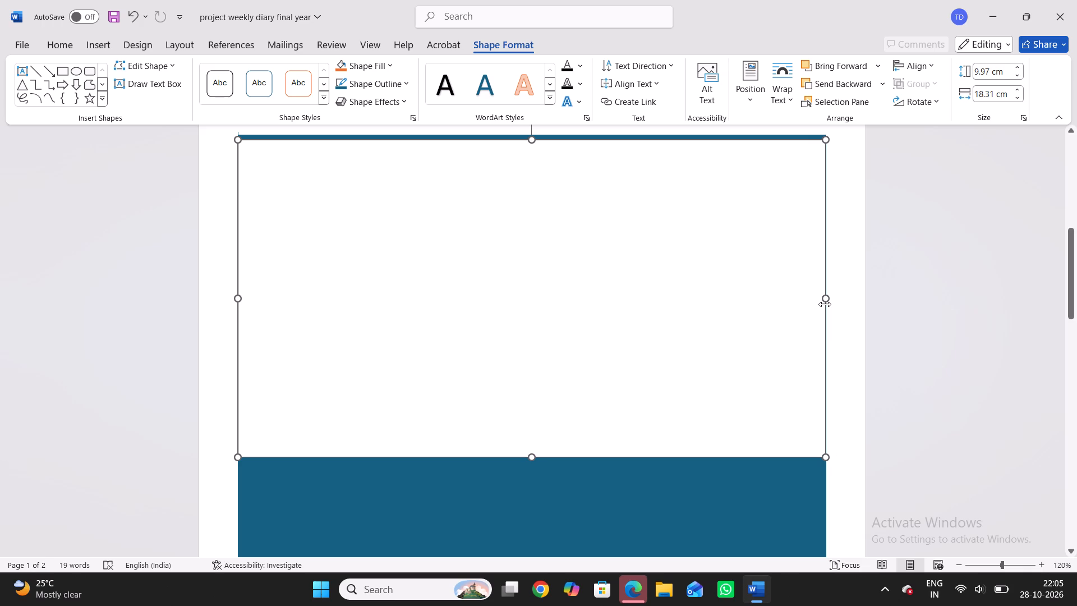
pyautogui.moveTo(825, 304); pyautogui.dragTo(826, 305)
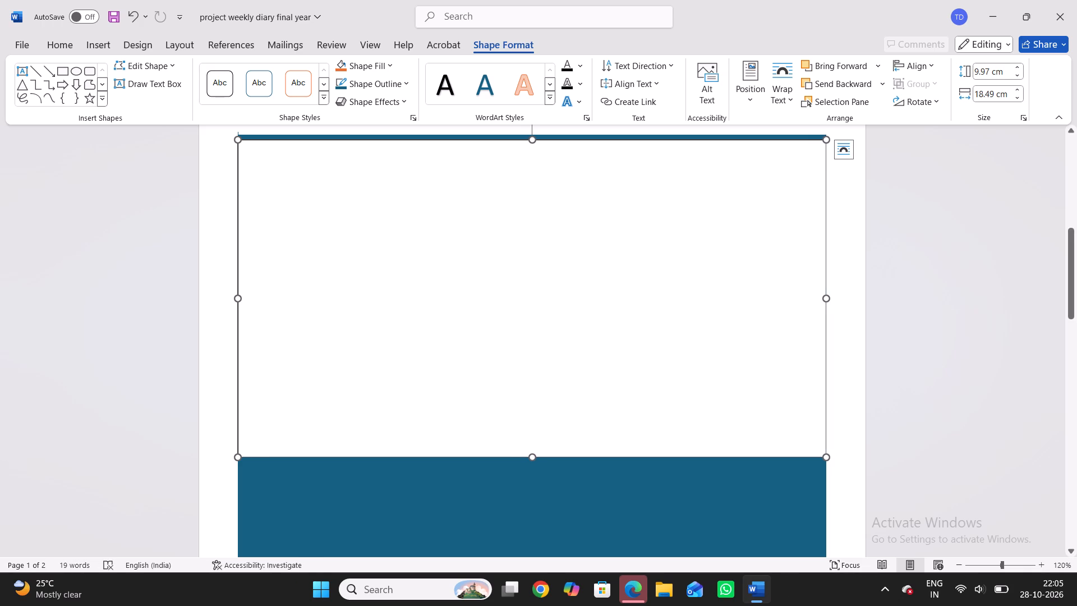
pyautogui.scroll(1, 623, 177)
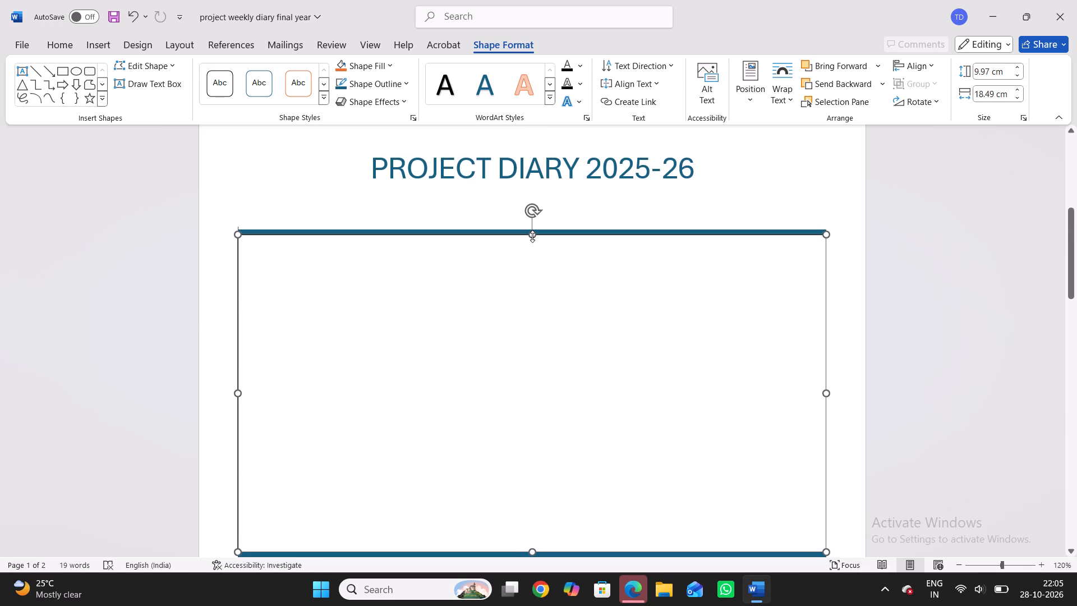
pyautogui.moveTo(532, 236); pyautogui.dragTo(533, 234)
pyautogui.moveTo(533, 234); pyautogui.dragTo(532, 230)
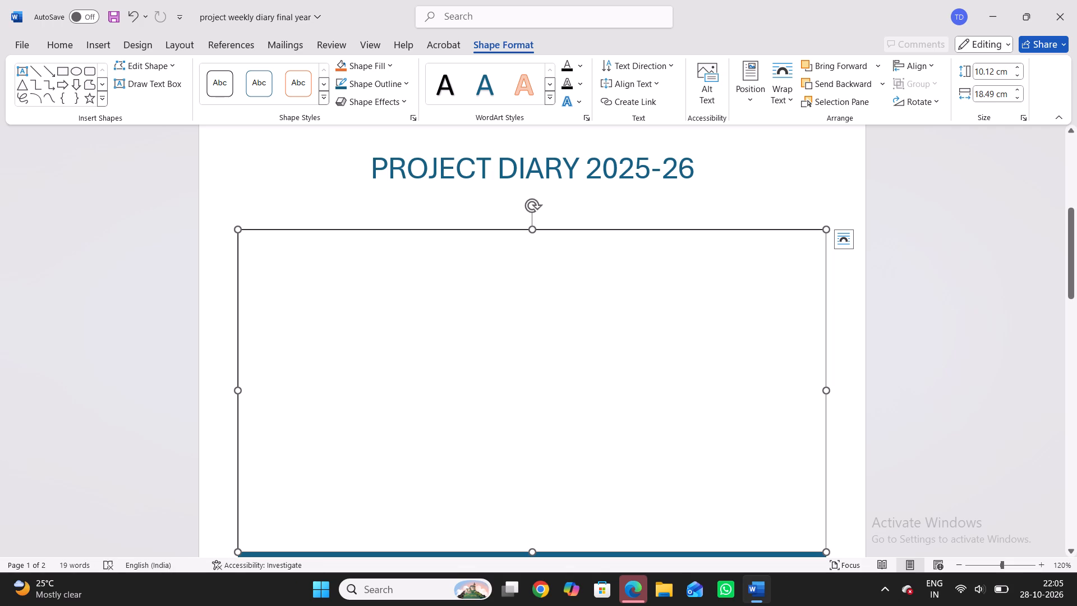
# Fill the text box below the title with a darker shade of the Turquoise, Accent 4 theme colour.
pyautogui.click(388, 65)
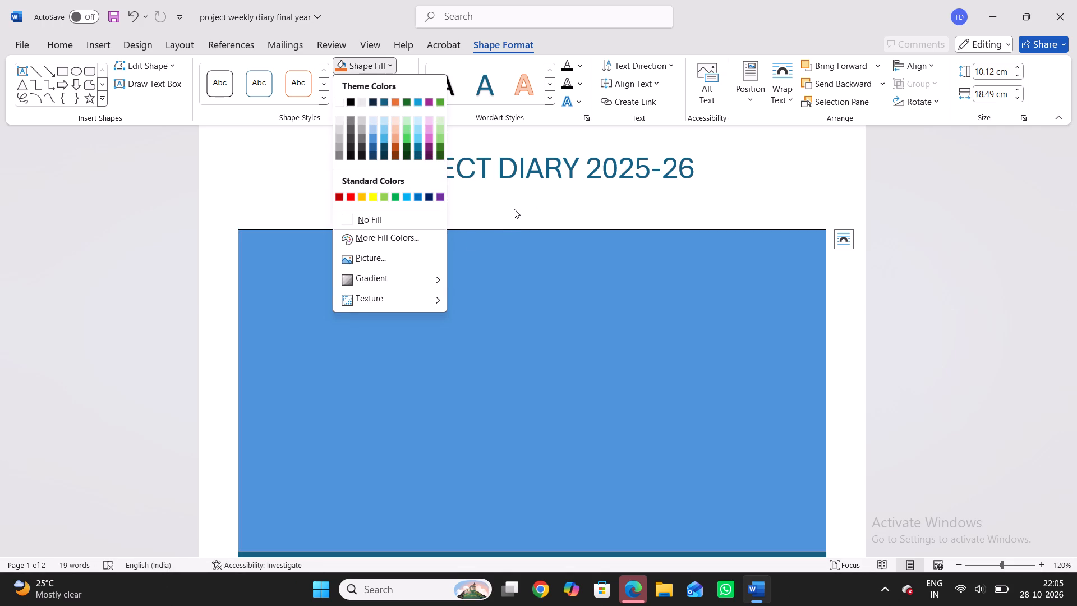
pyautogui.keyDown('ctrl'); pyautogui.scroll(-2, 514, 209); pyautogui.keyUp('ctrl')
pyautogui.click(771, 194)
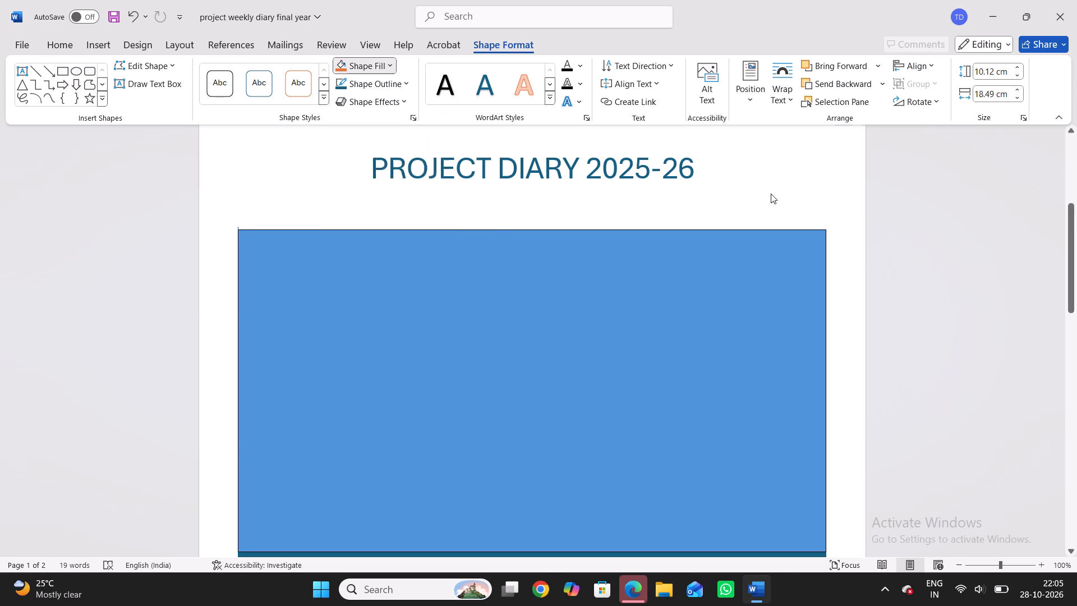
pyautogui.keyDown('ctrl'); pyautogui.scroll(-1, 771, 194); pyautogui.keyUp('ctrl')
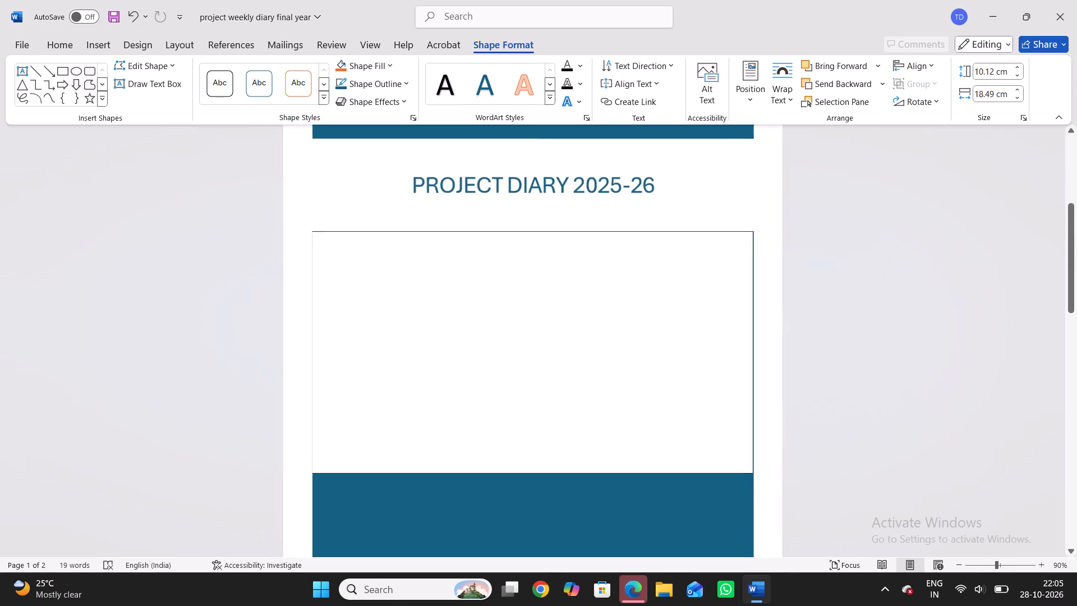
pyautogui.keyDown('ctrl'); pyautogui.scroll(-1, 771, 194); pyautogui.keyUp('ctrl')
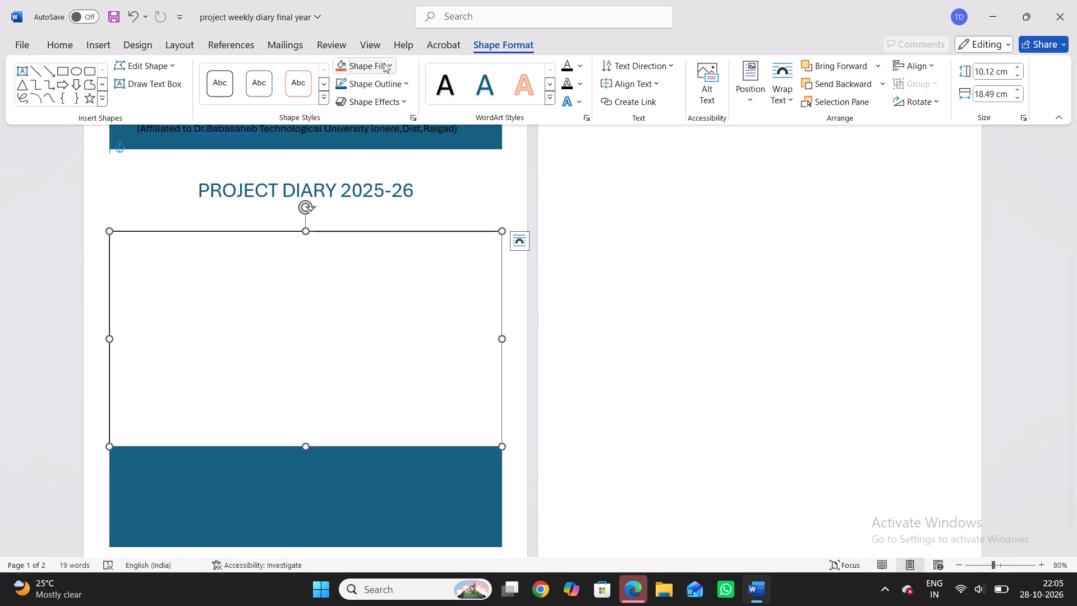
pyautogui.click(384, 63)
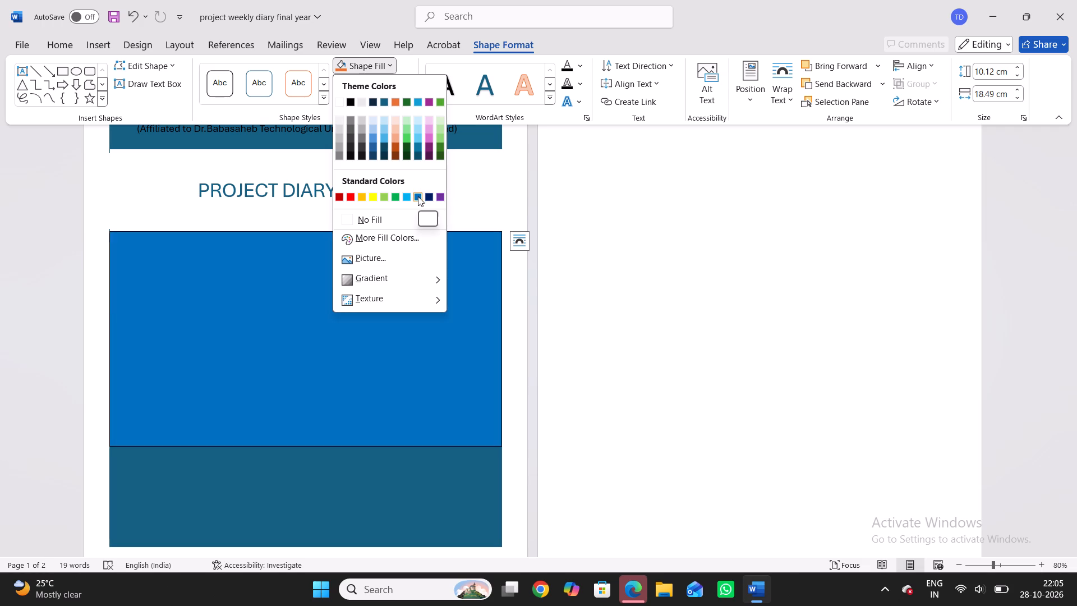
pyautogui.click(417, 148)
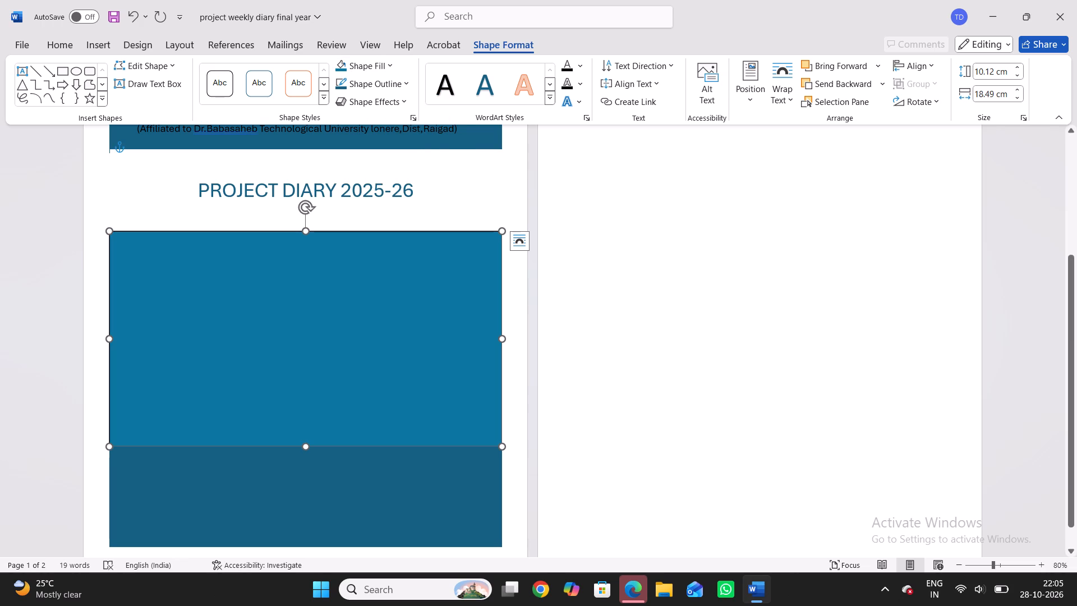
# Enter the label "Name of Student" in the filled text box below the title.
pyautogui.click(467, 206)
pyautogui.keyDown('ctrl'); pyautogui.scroll(-1, 467, 206); pyautogui.keyUp('ctrl')
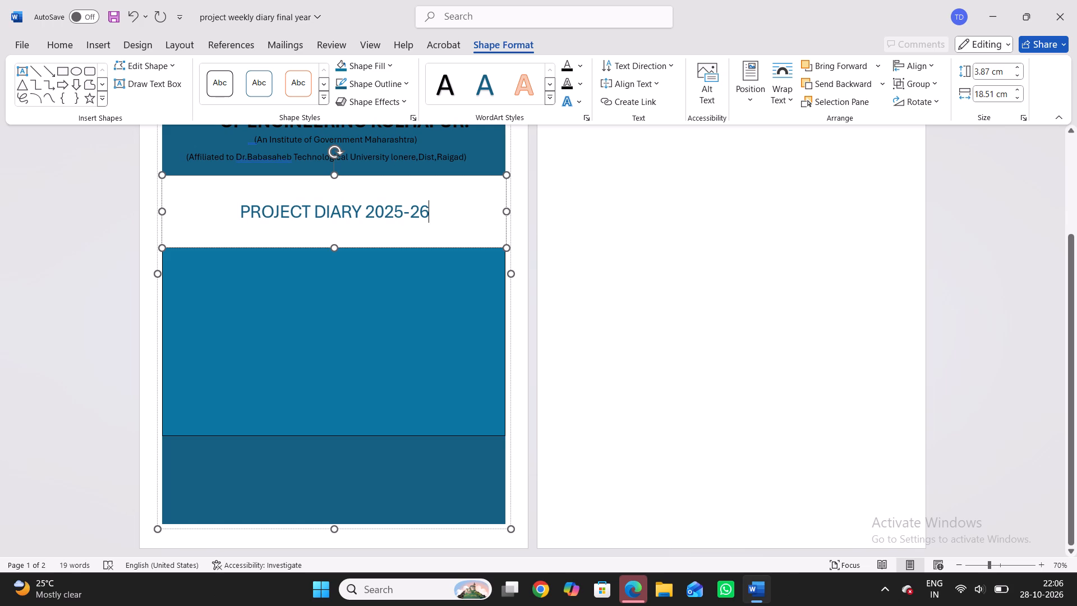
pyautogui.click(186, 261)
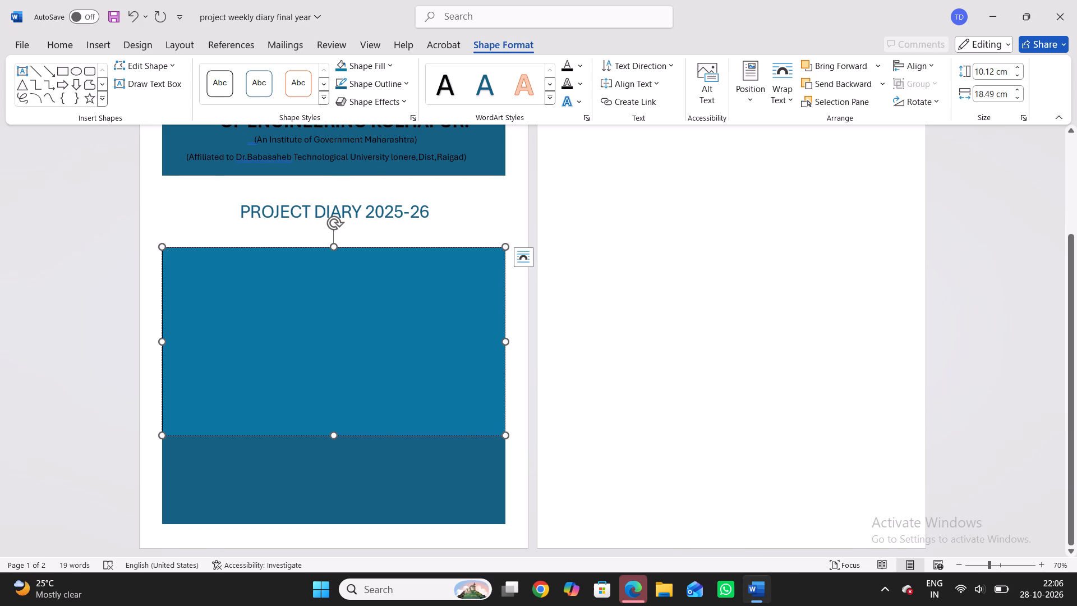
pyautogui.hotkey('shift', 'n')
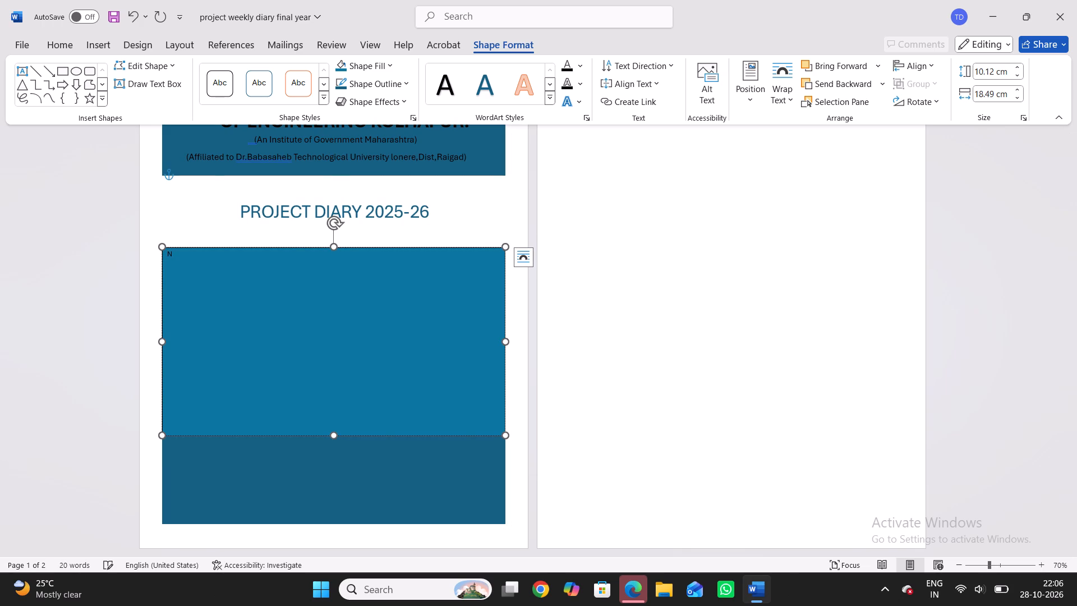
pyautogui.write('ame of')
pyautogui.press('space')
pyautogui.write('Student')
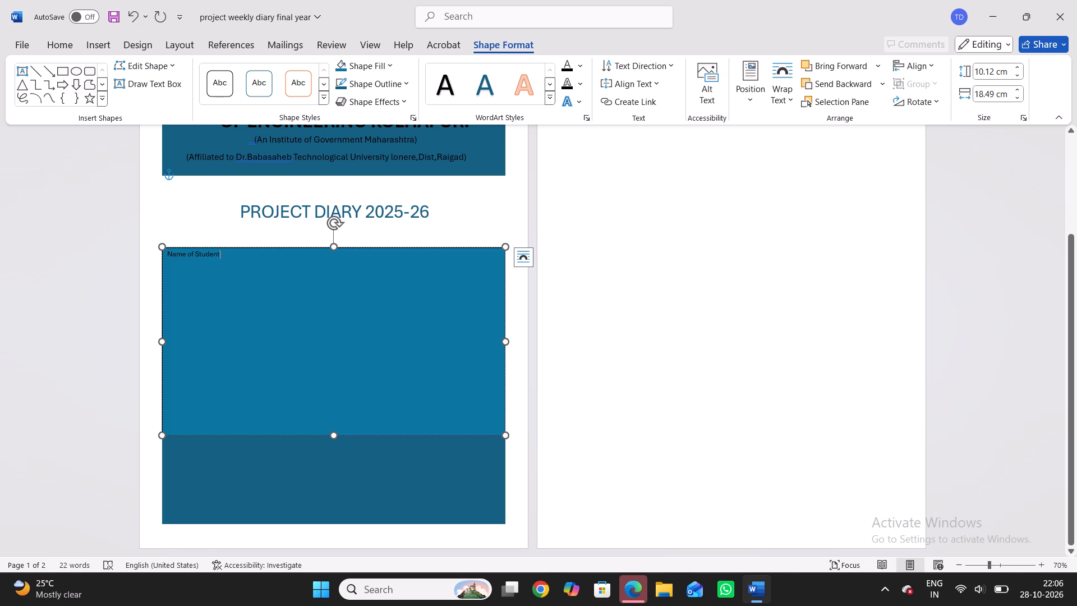
# Format the "Name of Student" label in the text box at font size 26 in white.
pyautogui.moveTo(167, 256); pyautogui.dragTo(213, 256)
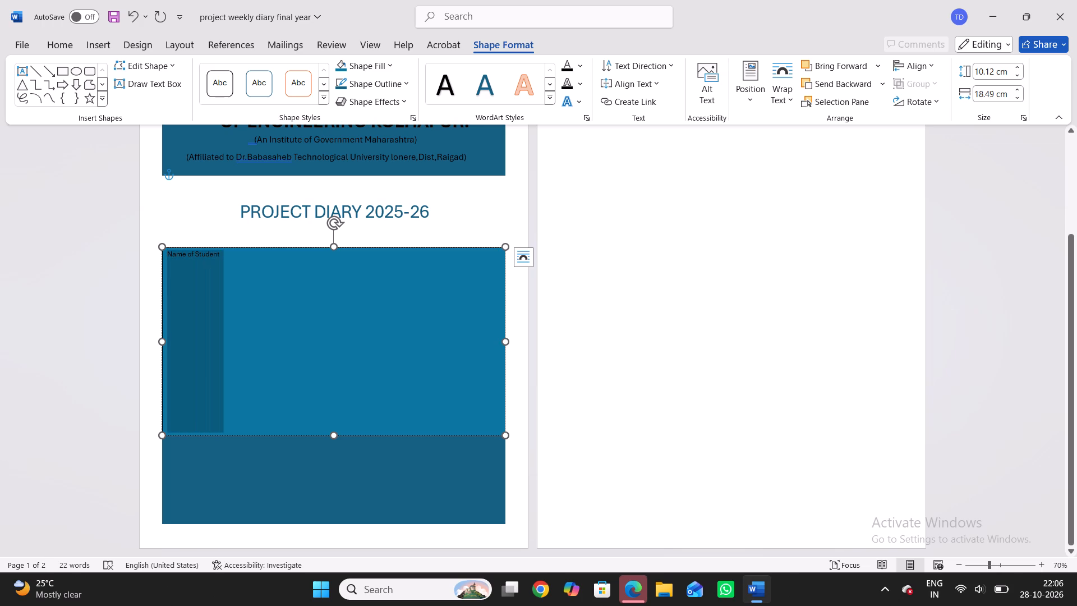
pyautogui.moveTo(213, 256); pyautogui.dragTo(213, 256)
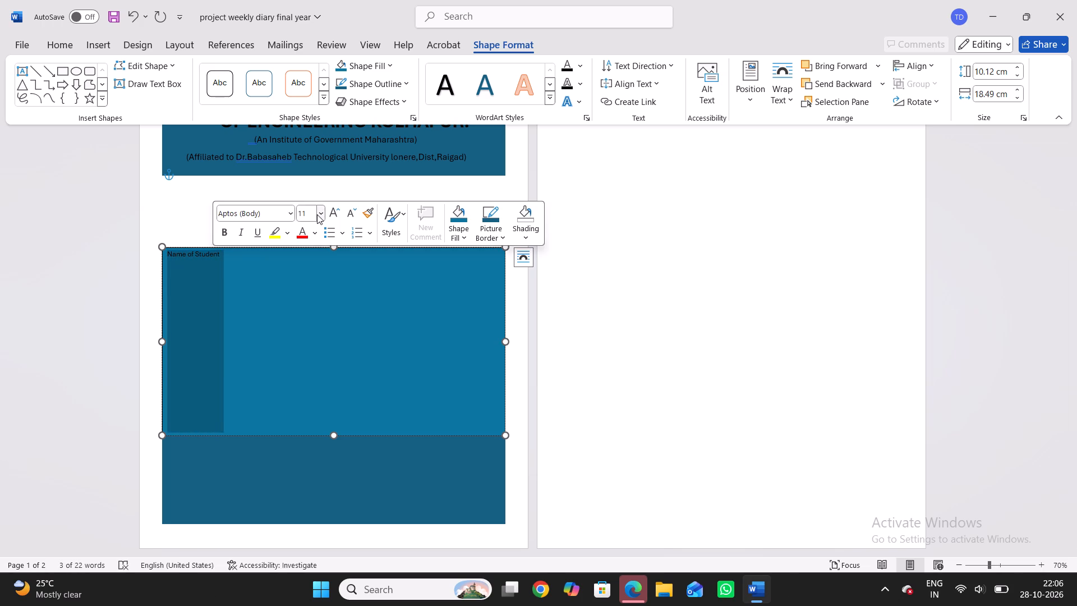
pyautogui.click(317, 214)
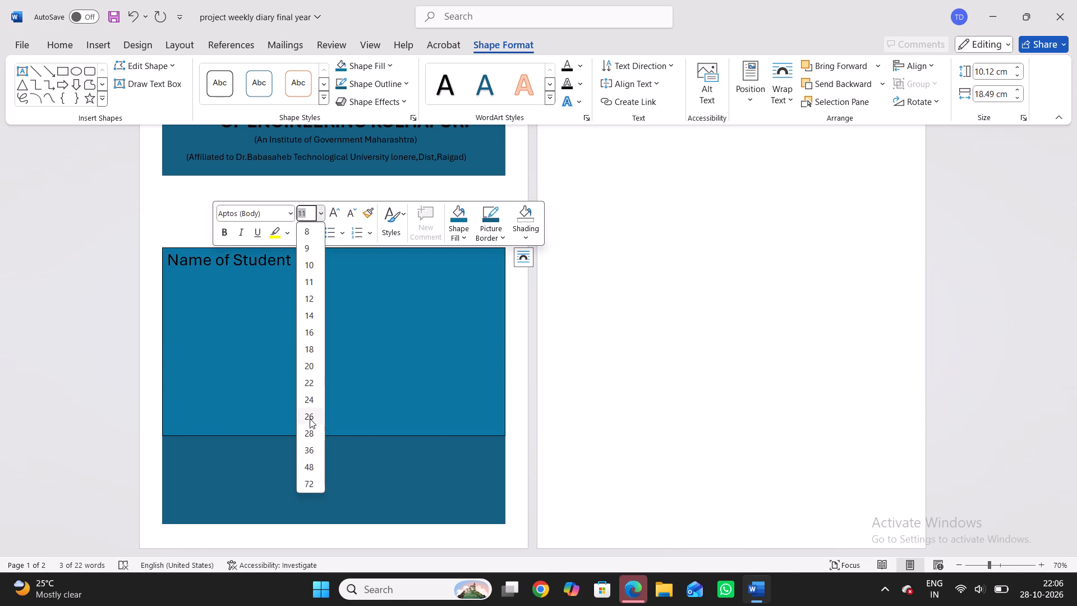
pyautogui.click(312, 417)
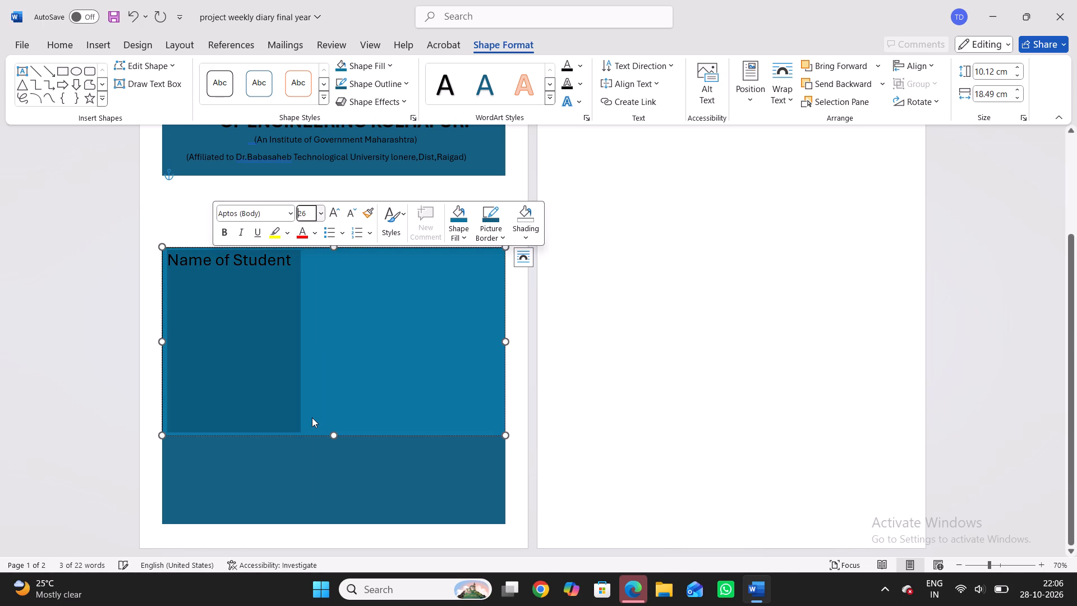
pyautogui.click(311, 232)
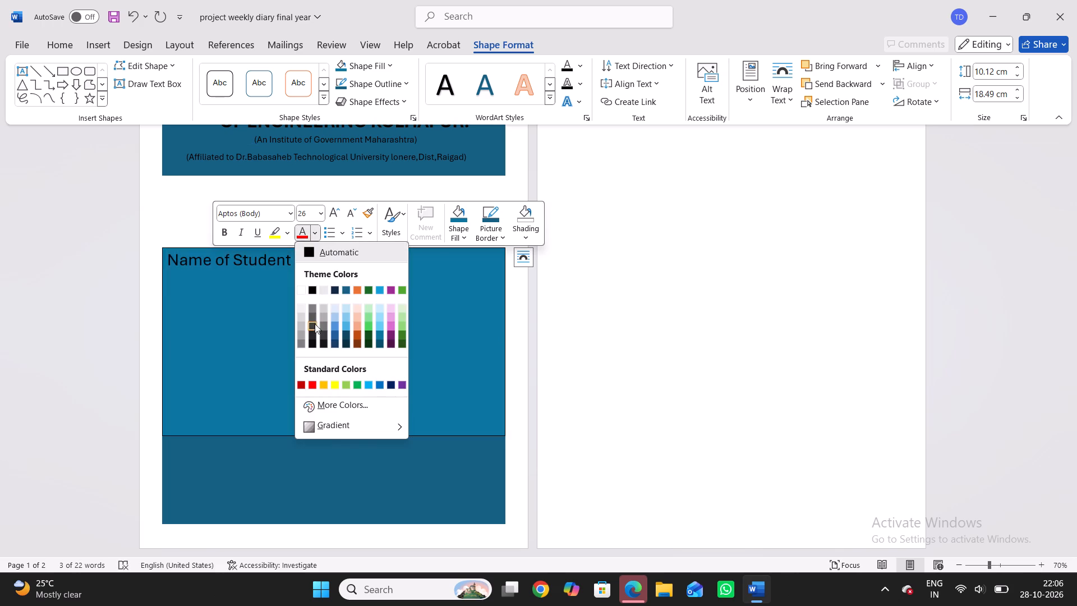
pyautogui.click(303, 287)
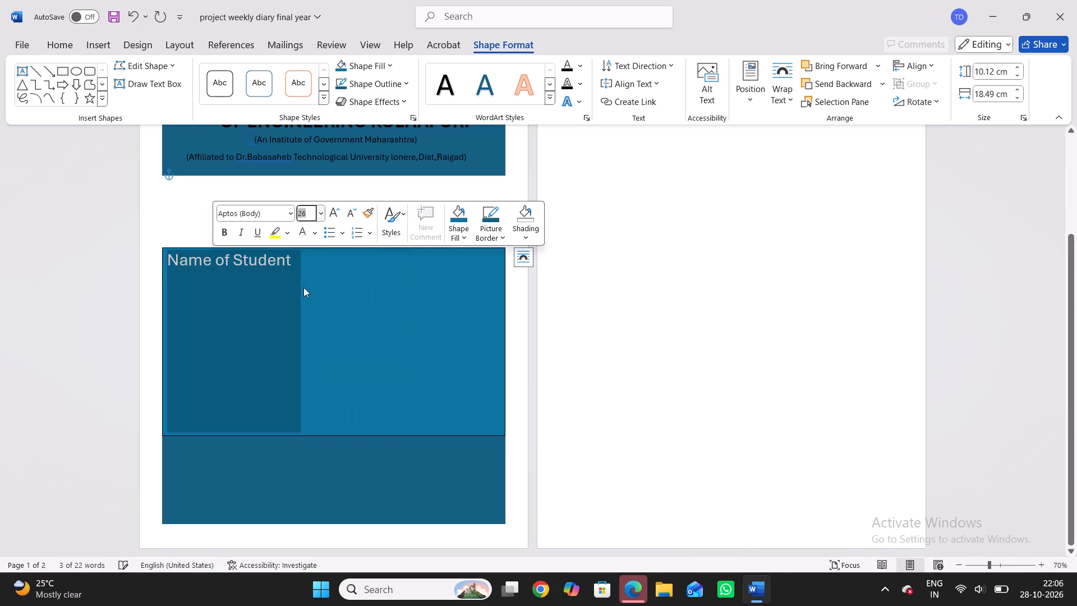
# Complete the "Name of Student" label by adding ":-" at its end.
pyautogui.click(310, 290)
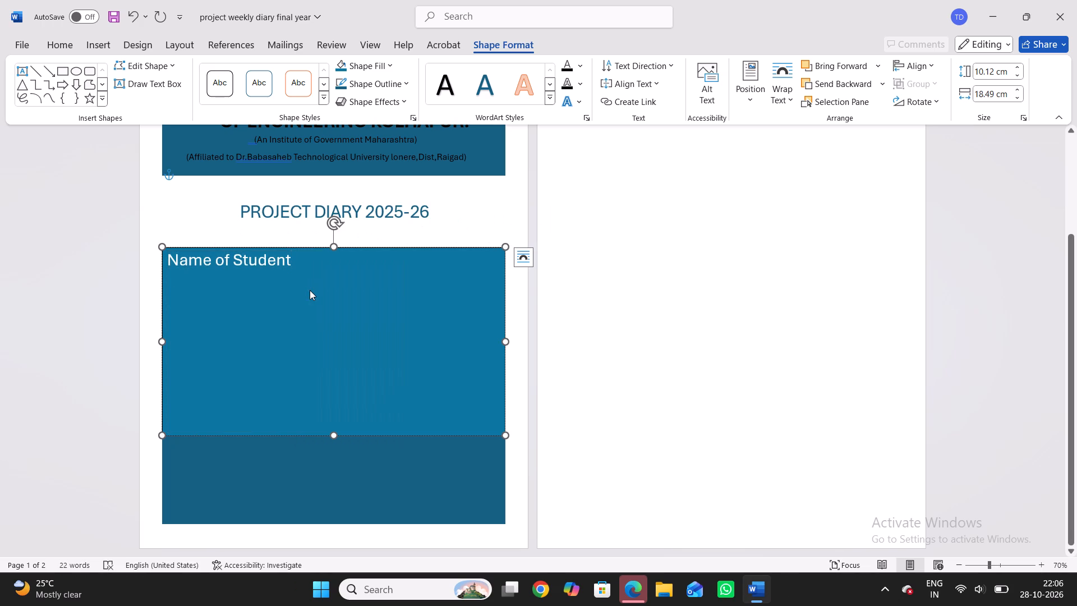
pyautogui.write(':-')
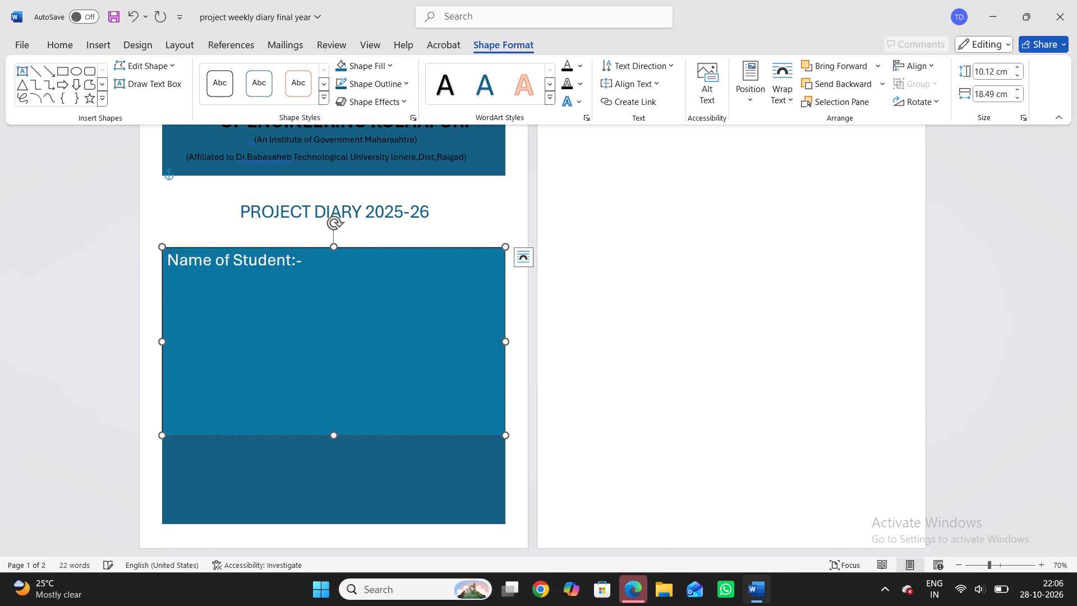
# Add a space-indented line reading "1." beneath the "Name of Student:-" label.
pyautogui.press('Return')
pyautogui.press('space')
pyautogui.press('space')
pyautogui.press('space')
pyautogui.press('space')
pyautogui.press('space')
pyautogui.press('space')
pyautogui.press('space')
pyautogui.press('space')
pyautogui.press('space')
pyautogui.press('space')
pyautogui.press('space')
pyautogui.press('space')
pyautogui.press('space')
pyautogui.press('space')
pyautogui.press('space')
pyautogui.press('space')
pyautogui.press('space')
pyautogui.press('space')
pyautogui.press('space')
pyautogui.write('1.')
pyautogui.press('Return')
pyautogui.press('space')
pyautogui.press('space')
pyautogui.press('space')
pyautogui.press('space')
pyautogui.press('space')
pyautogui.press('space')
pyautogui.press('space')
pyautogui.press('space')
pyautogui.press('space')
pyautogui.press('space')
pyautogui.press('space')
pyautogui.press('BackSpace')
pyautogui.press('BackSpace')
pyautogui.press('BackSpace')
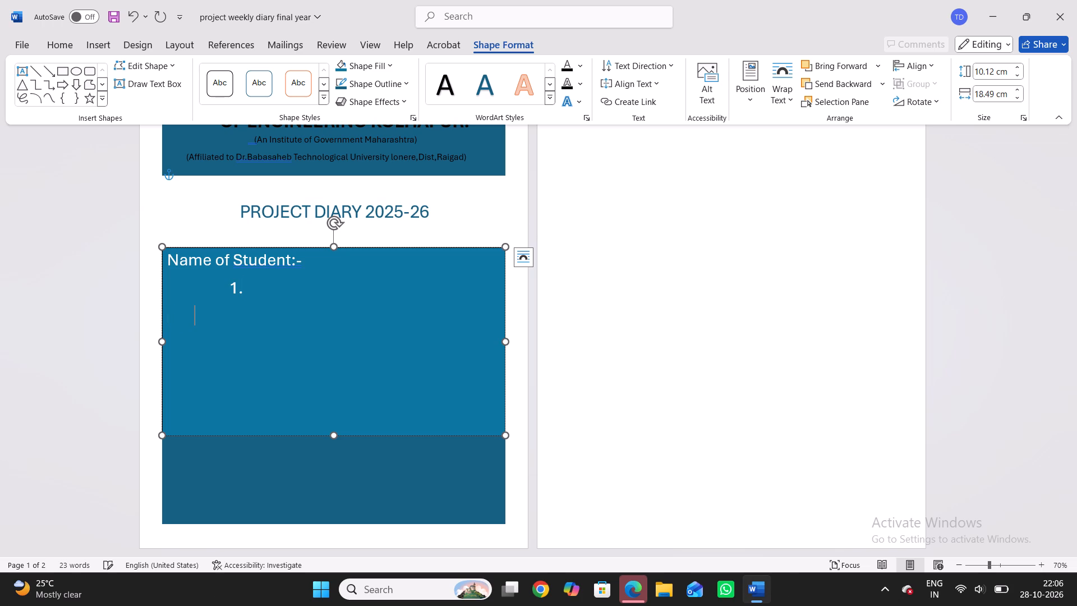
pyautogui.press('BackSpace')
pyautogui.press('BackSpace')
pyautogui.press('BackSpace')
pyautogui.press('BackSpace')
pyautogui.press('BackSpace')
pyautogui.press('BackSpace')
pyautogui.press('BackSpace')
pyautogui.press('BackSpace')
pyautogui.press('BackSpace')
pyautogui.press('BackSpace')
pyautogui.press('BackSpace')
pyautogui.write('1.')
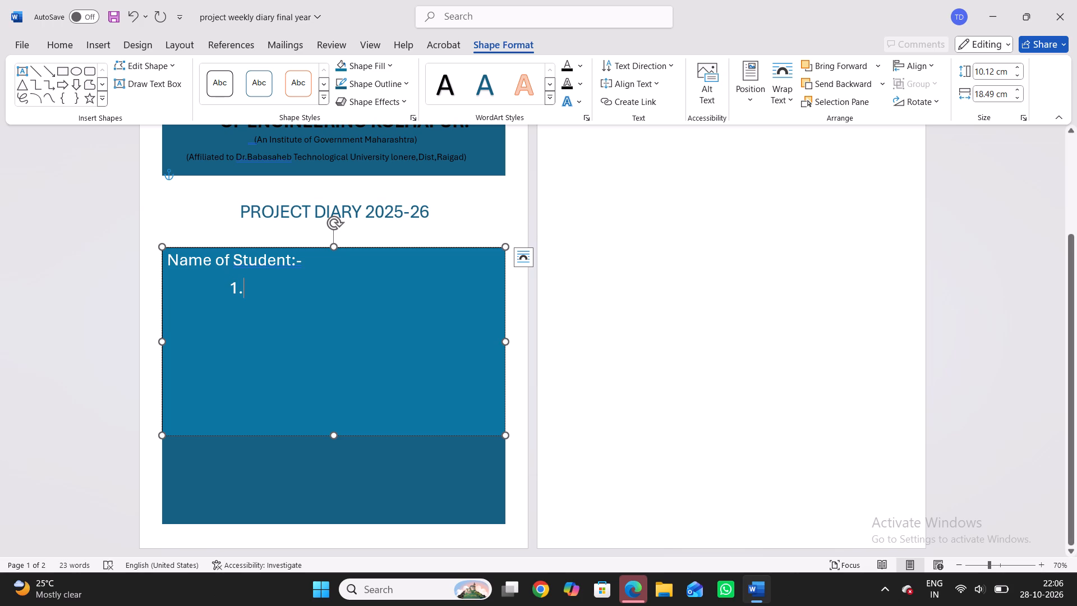
# Set the font size of the indented "1." line to 18.
pyautogui.moveTo(227, 282); pyautogui.dragTo(243, 287)
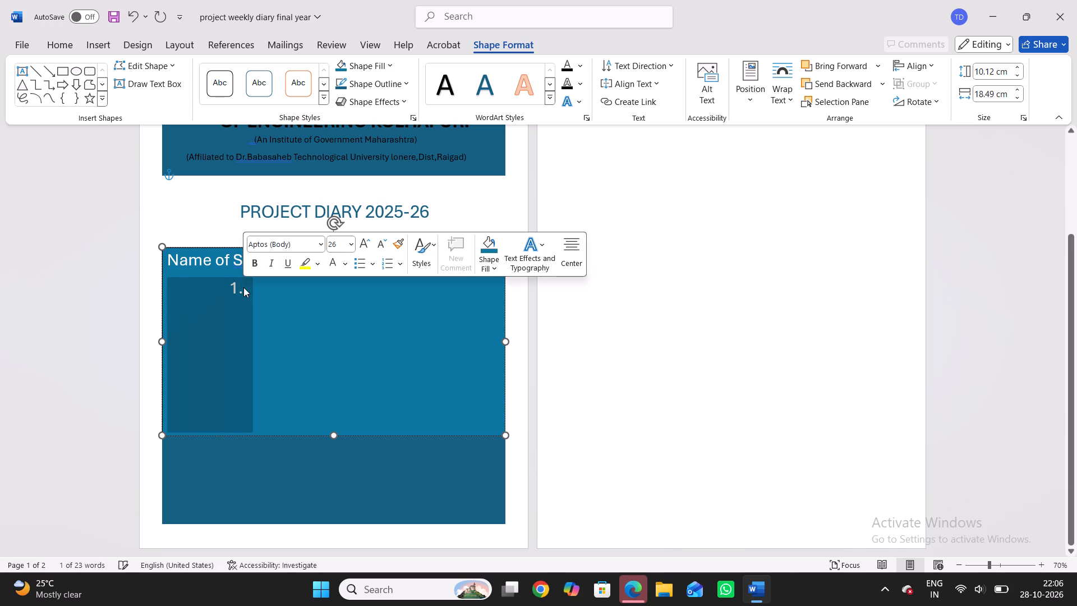
pyautogui.click(353, 244)
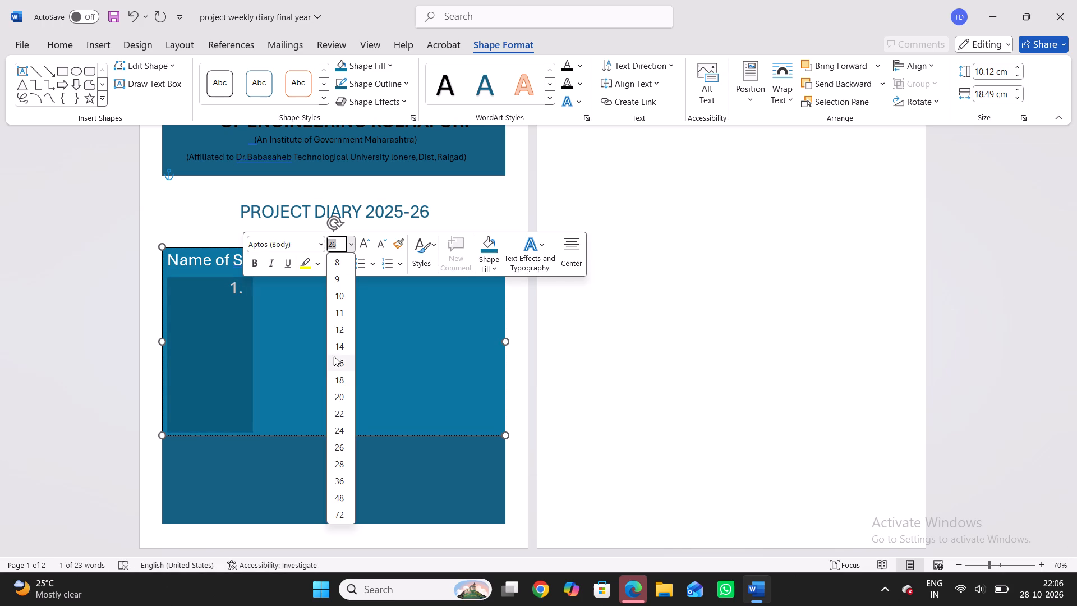
pyautogui.click(343, 383)
# Add a second student line reading "2.", indented with spaces to align under "1.".
pyautogui.click(247, 327)
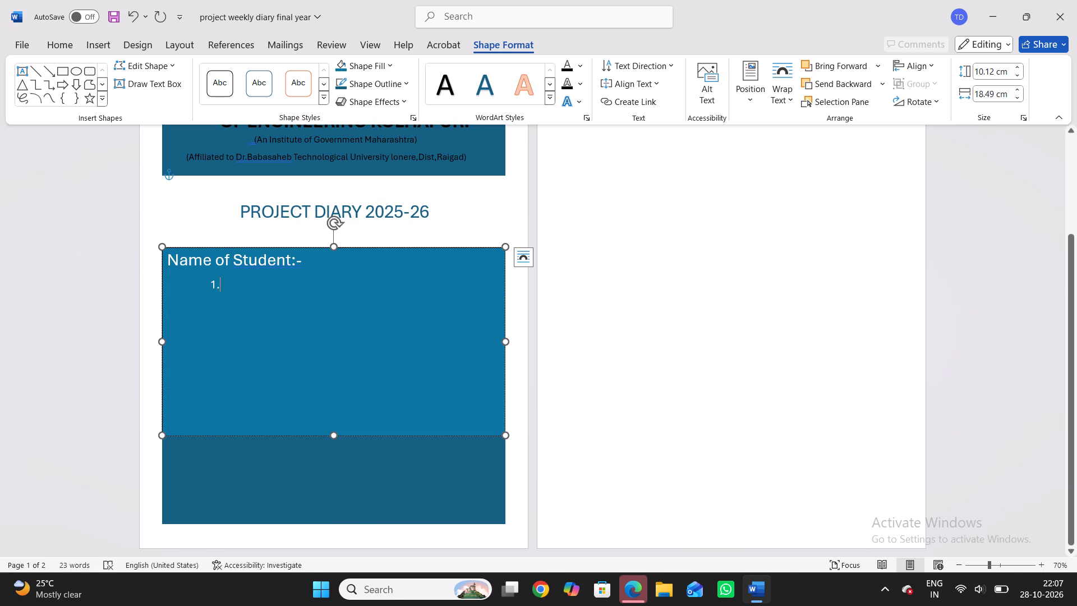
pyautogui.press('Return')
pyautogui.write('2.')
pyautogui.press('BackSpace')
pyautogui.press('BackSpace')
pyautogui.press('space')
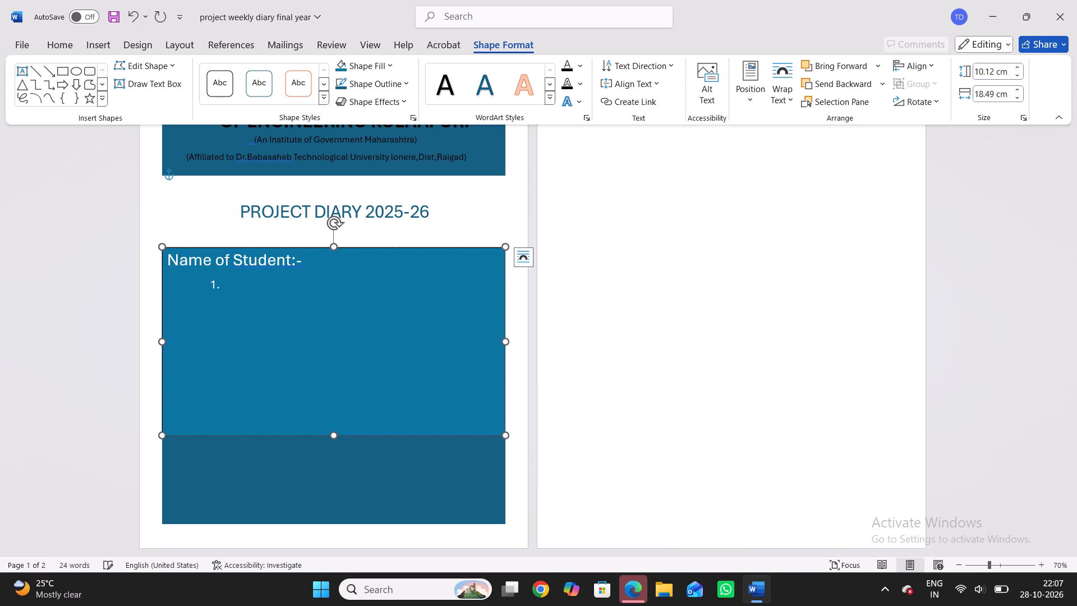
pyautogui.press('space')
pyautogui.press('space')
pyautogui.press('space')
pyautogui.press('space')
pyautogui.press('space')
pyautogui.press('space')
pyautogui.press('space')
pyautogui.write('2.')
# Add a third student line reading "3.", indented with spaces to align under "2.".
pyautogui.press('Return')
pyautogui.press('space')
pyautogui.press('space')
pyautogui.press('space')
pyautogui.press('space')
pyautogui.press('space')
pyautogui.press('space')
pyautogui.press('space')
pyautogui.press('space')
pyautogui.press('space')
pyautogui.press('space')
pyautogui.press('space')
pyautogui.press('space')
pyautogui.press('space')
pyautogui.press('space')
pyautogui.press('space')
pyautogui.press('space')
pyautogui.write('3.')
# Enter the label "Class Project Group no:-" on a new unindented line below the student list.
pyautogui.press('Return')
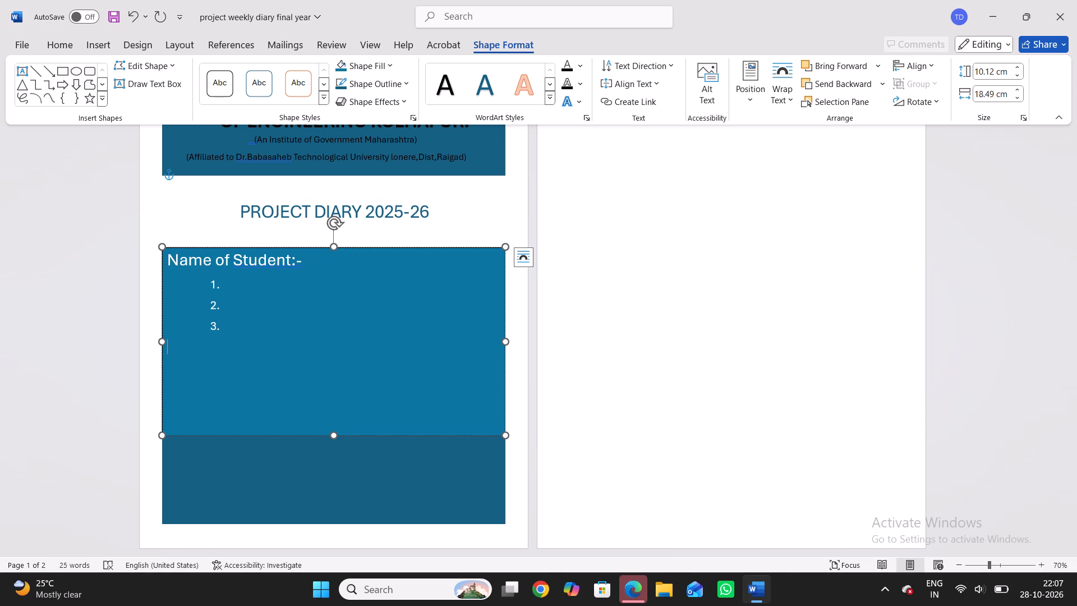
pyautogui.hotkey('shift', 'c')
pyautogui.write('lass')
pyautogui.press('space')
pyautogui.write('Project')
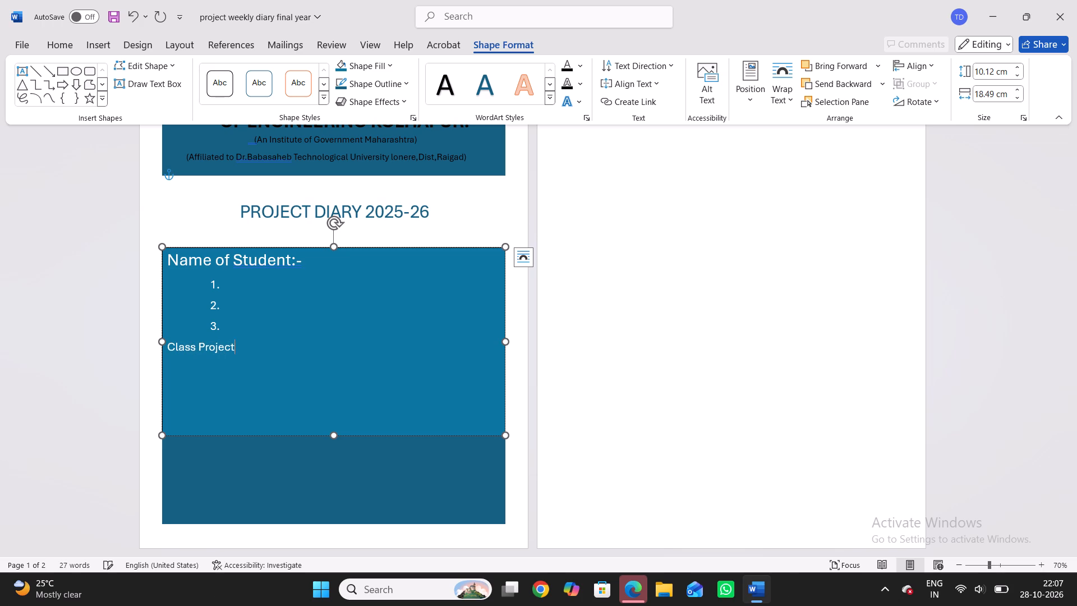
pyautogui.press('space')
pyautogui.write('Group no;')
pyautogui.press('BackSpace')
pyautogui.write(':-')
# Enter the label "Title of the Project:-" on the line below the group number label.
pyautogui.press('Return')
pyautogui.write('Title of the')
pyautogui.press('space')
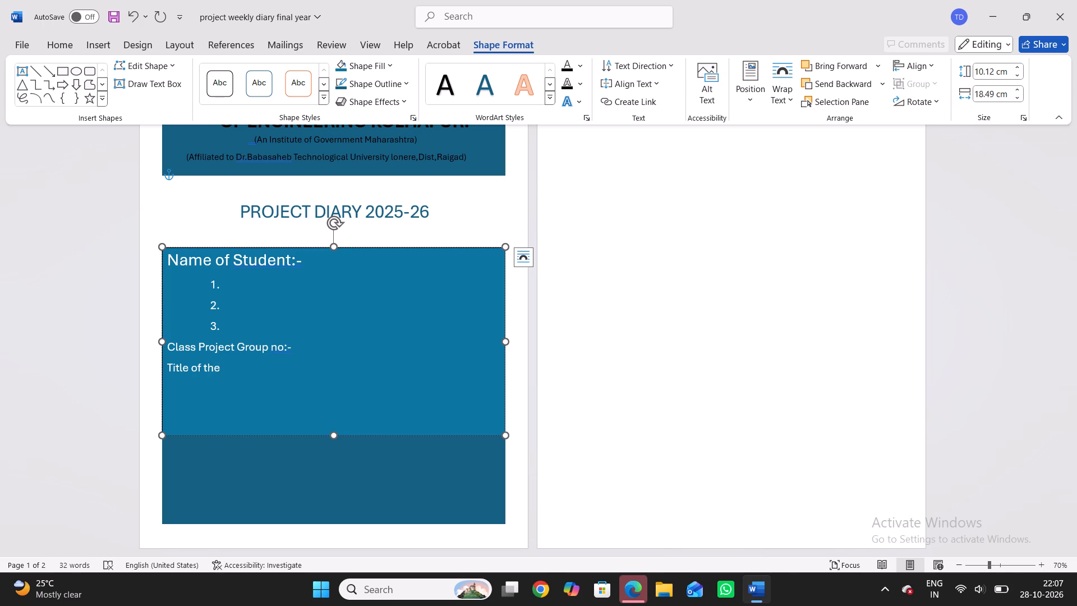
pyautogui.hotkey('shift', 'p')
pyautogui.write('roject')
pyautogui.write(':-')
# Leave one blank line below the project title label and enter the label "Name of the Guide:-".
pyautogui.press('Return')
pyautogui.press('Return')
pyautogui.write('Name of the')
pyautogui.press('space')
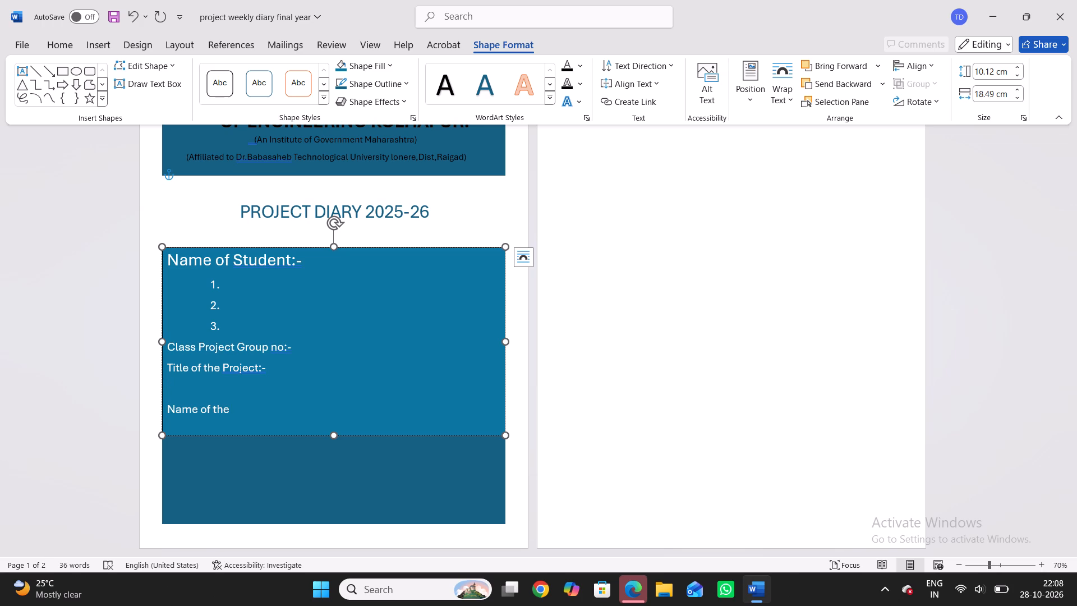
pyautogui.write('Guide')
pyautogui.write(':-')
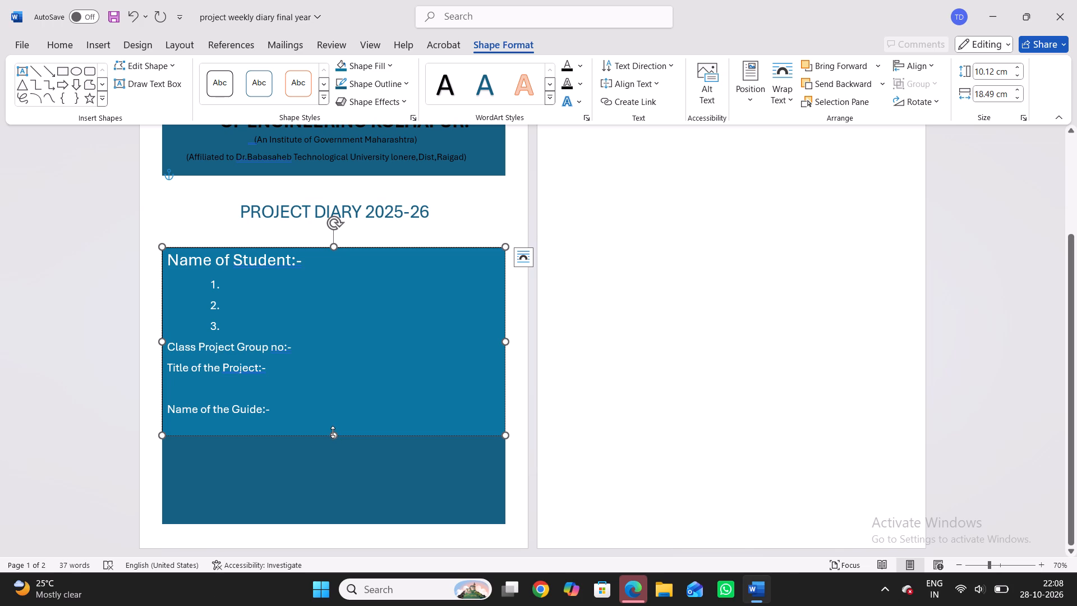
# Extend the details box downward to a height of about 10.55 cm.
pyautogui.moveTo(333, 432); pyautogui.dragTo(335, 440)
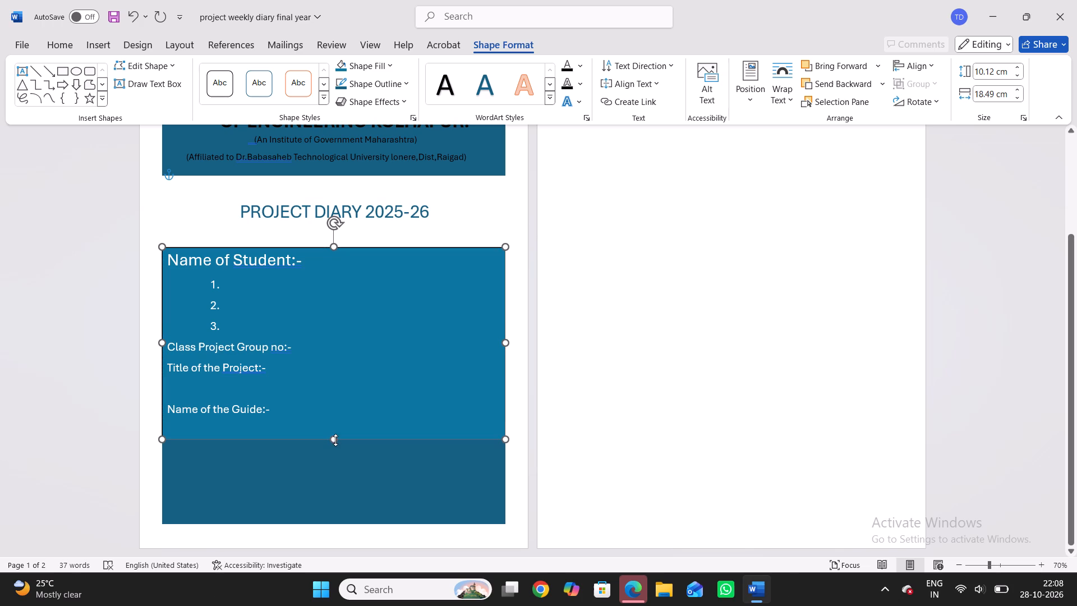
pyautogui.moveTo(335, 440); pyautogui.dragTo(336, 443)
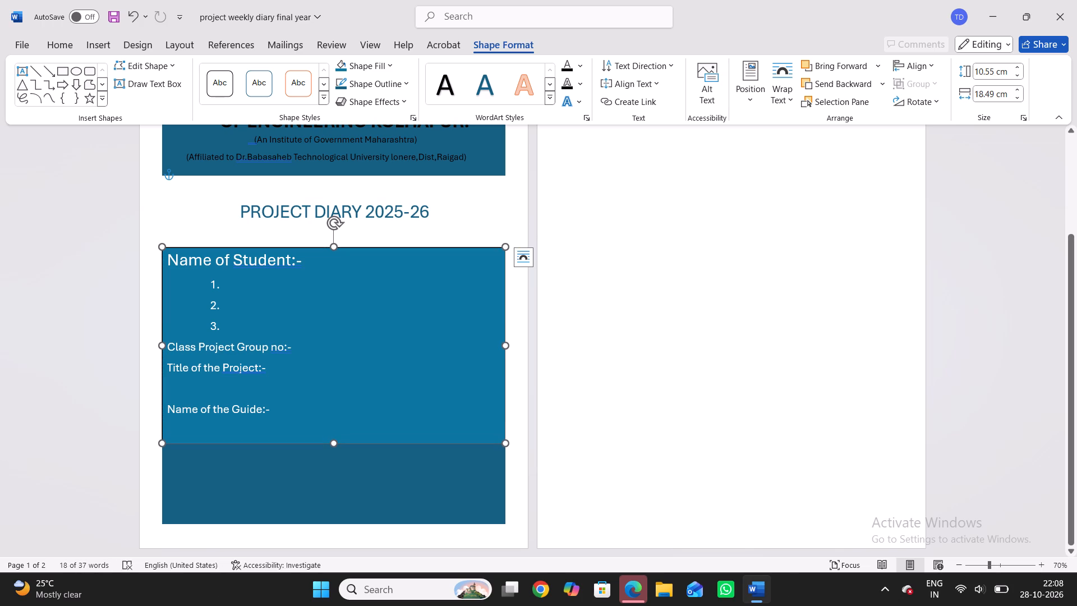
# Fill the details box with the dark teal theme colour that matches the block behind it.
pyautogui.click(384, 68)
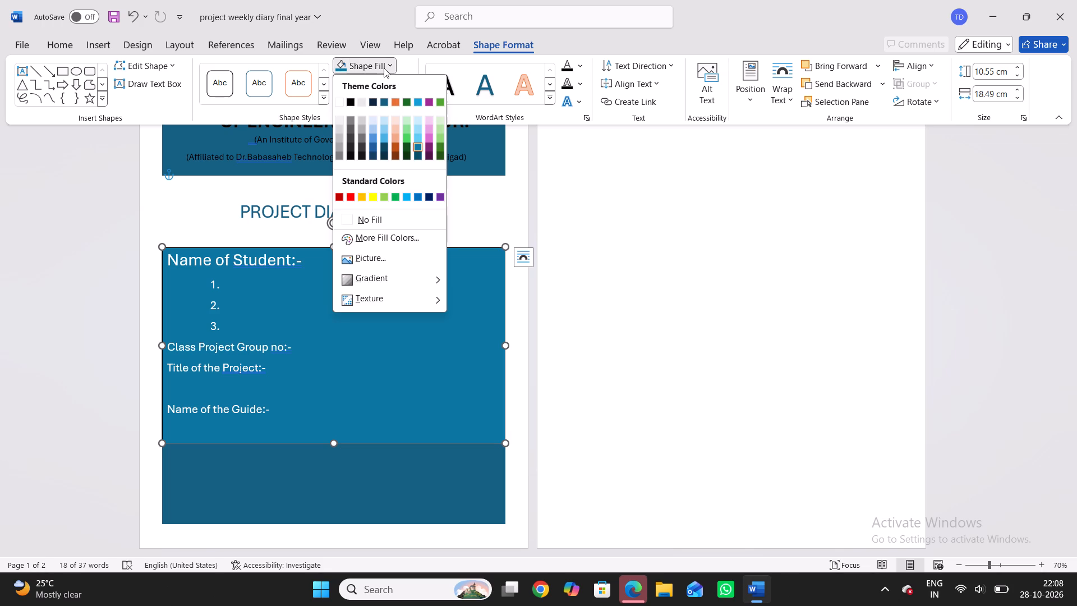
pyautogui.click(385, 103)
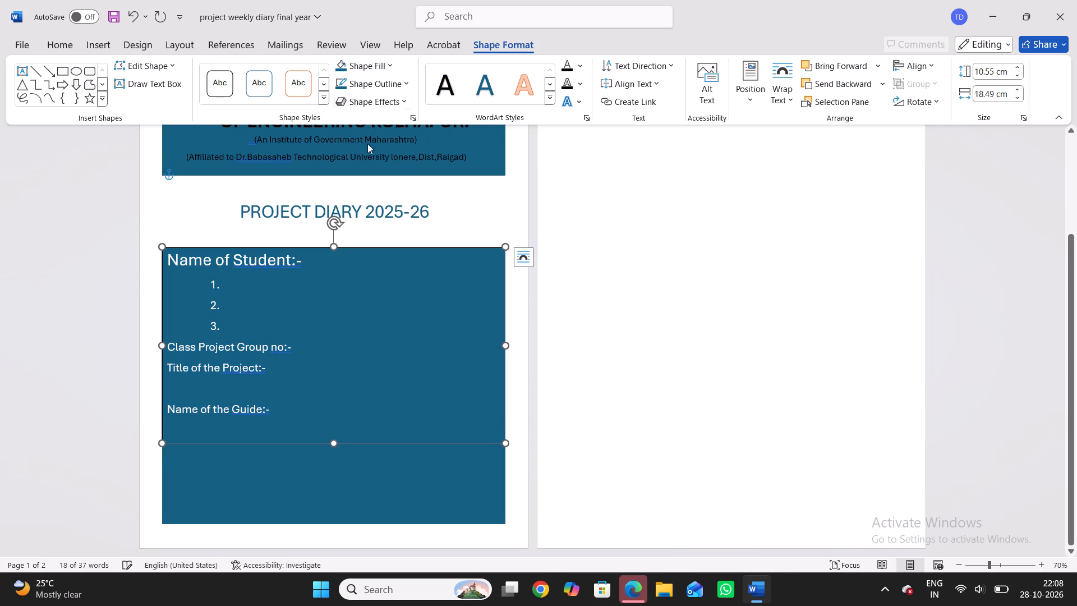
# Draw a new text box about 3.3 cm high and 17.87 cm wide on the teal block below the details box.
pyautogui.click(325, 468)
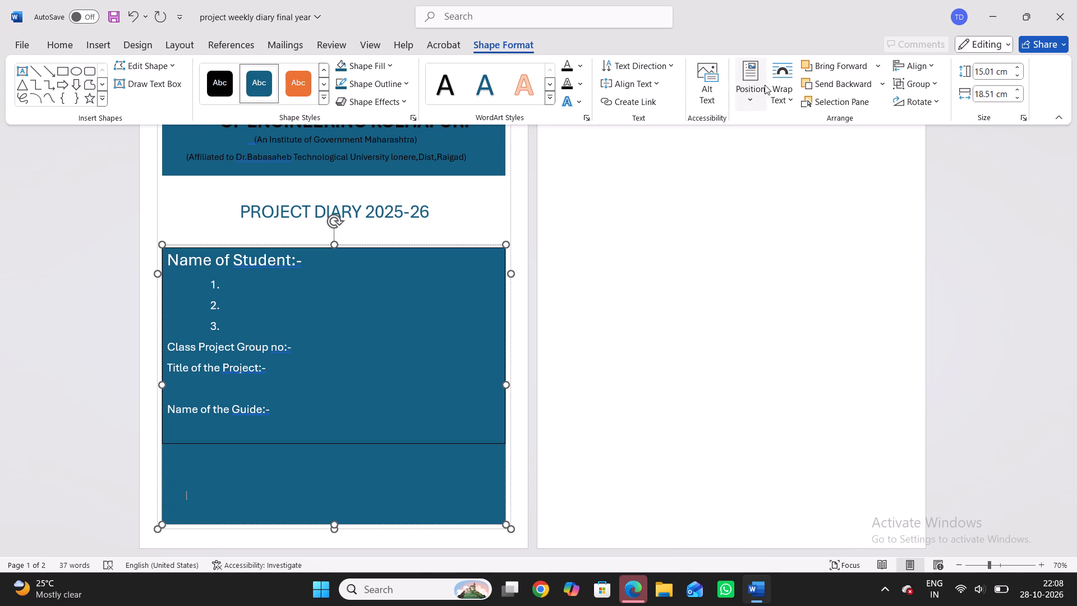
pyautogui.click(107, 48)
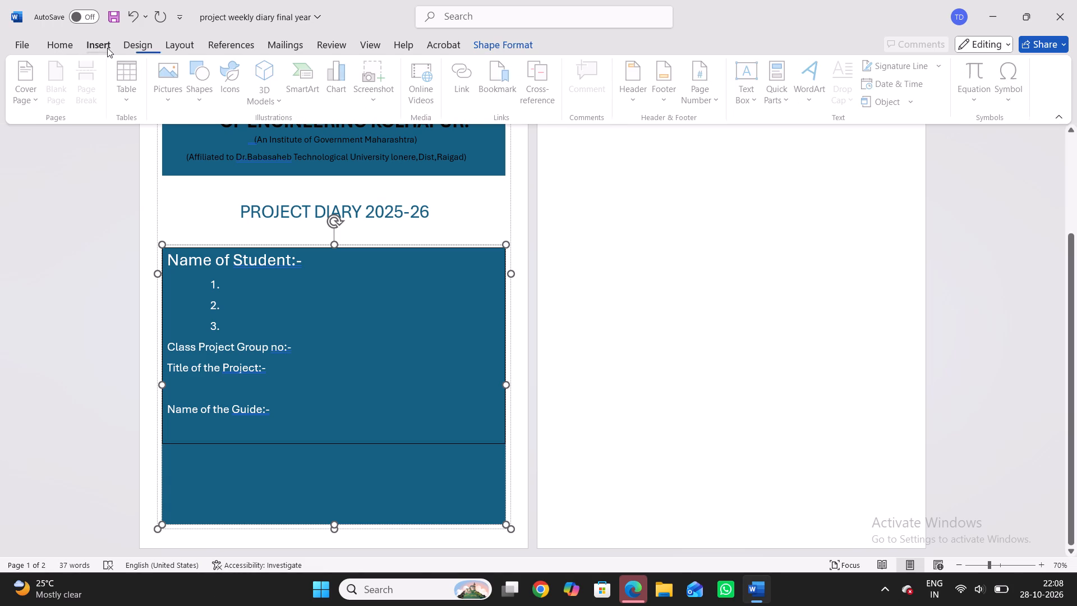
pyautogui.click(742, 87)
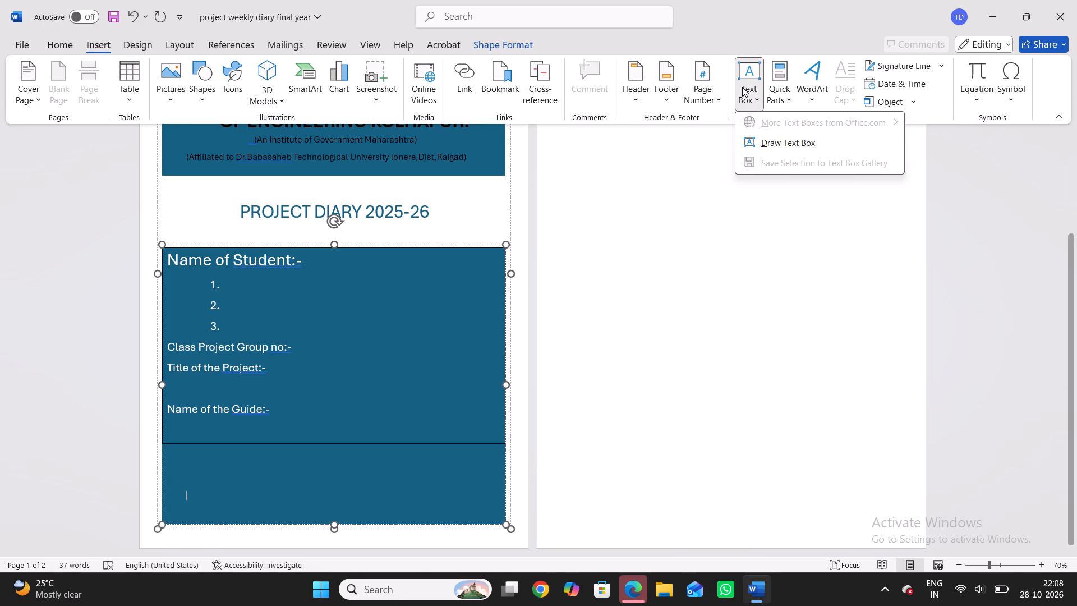
pyautogui.click(746, 142)
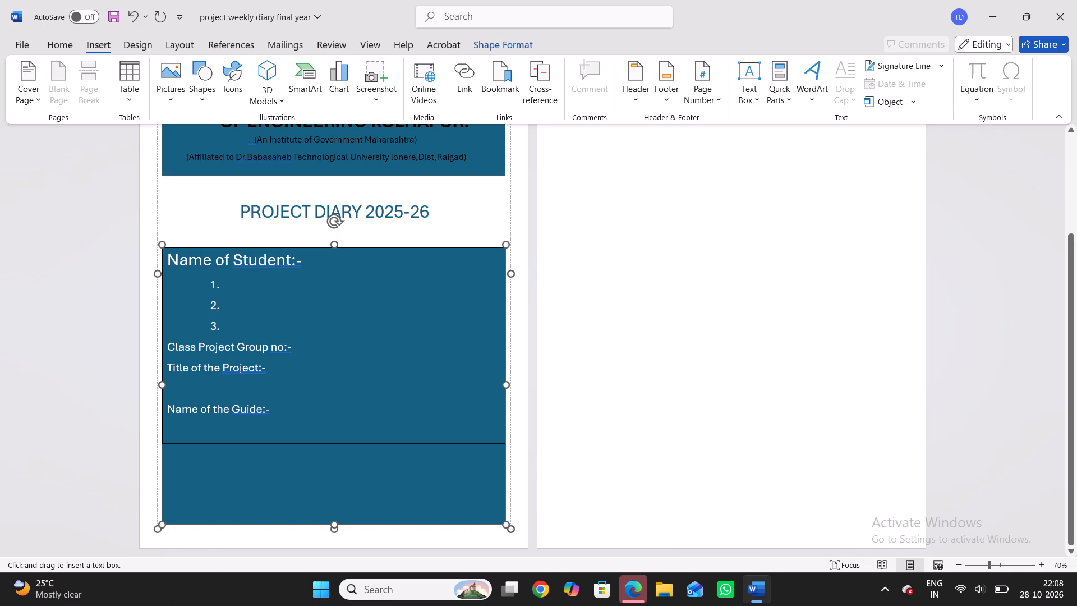
pyautogui.moveTo(166, 449); pyautogui.dragTo(270, 462)
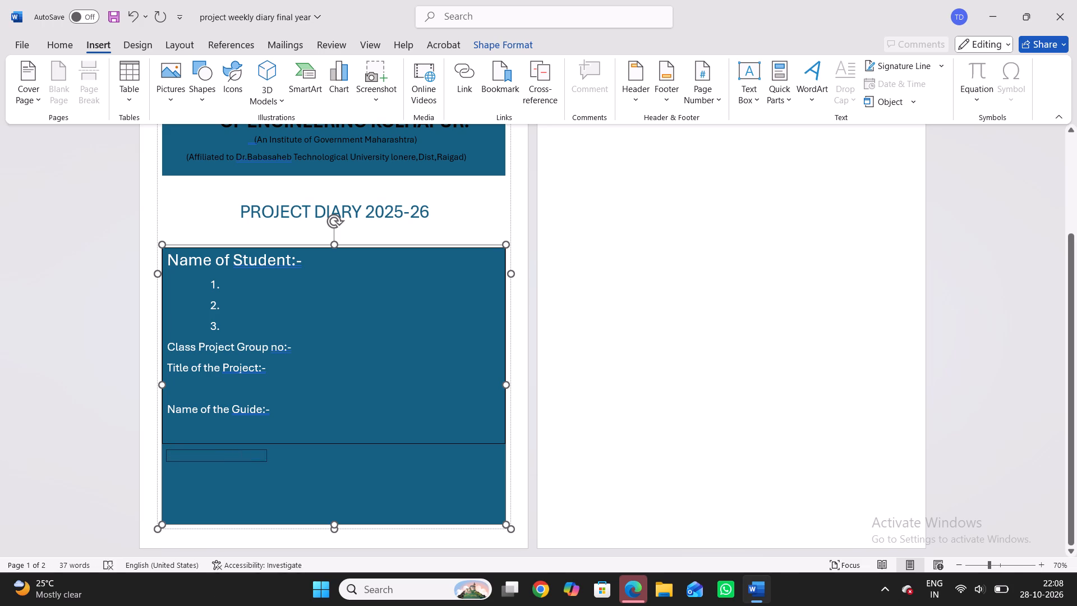
pyautogui.moveTo(270, 462); pyautogui.dragTo(498, 511)
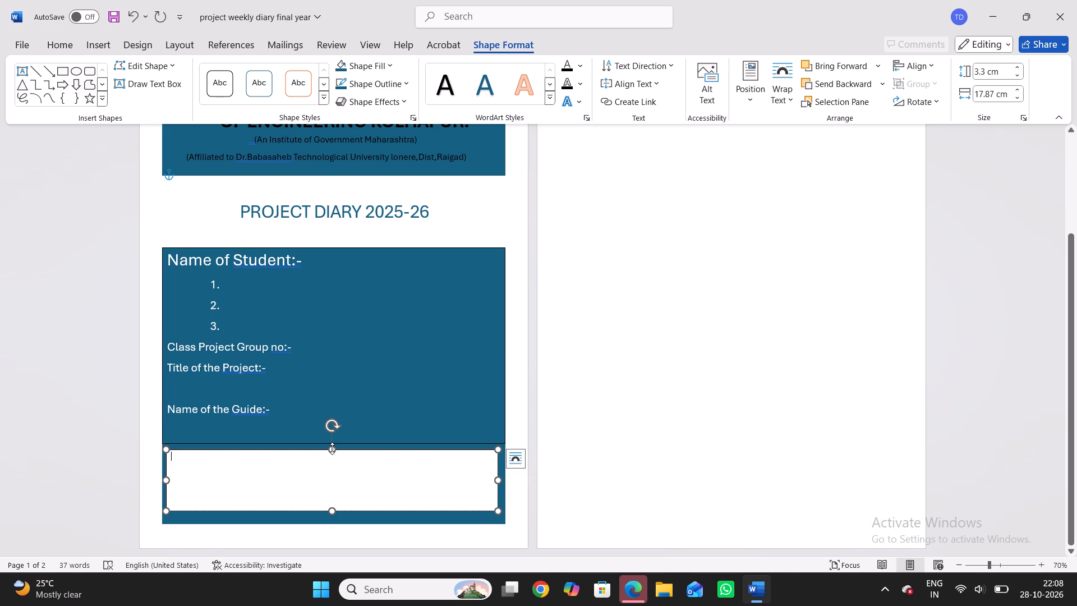
# Stretch the new text box's top, bottom and left edges to meet the details box and block edges, about 4.45 cm high and 18.08 cm wide.
pyautogui.moveTo(332, 448); pyautogui.dragTo(332, 442)
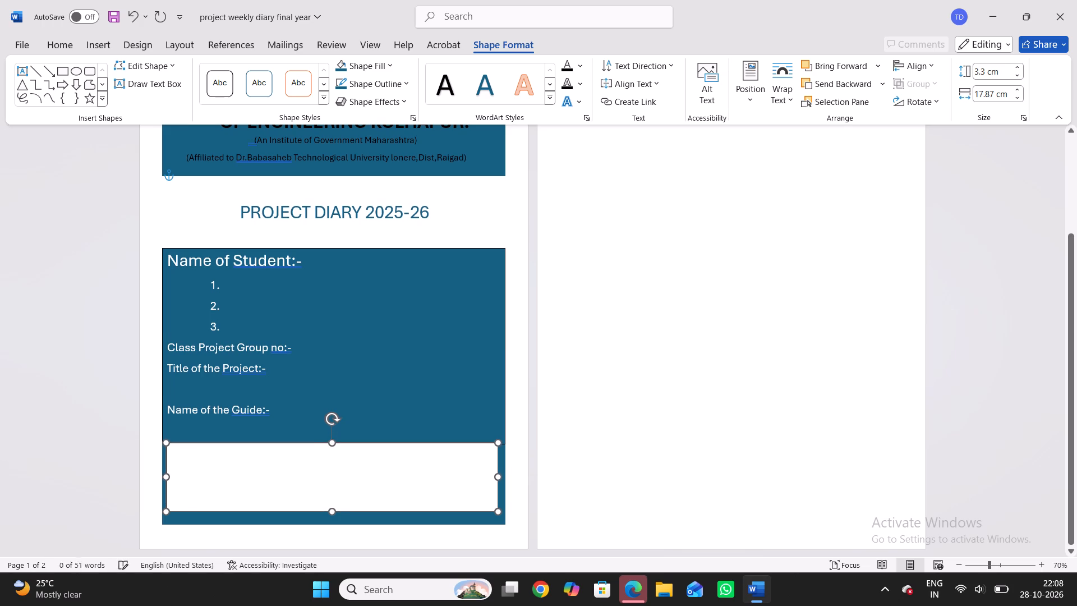
pyautogui.moveTo(332, 508); pyautogui.dragTo(332, 524)
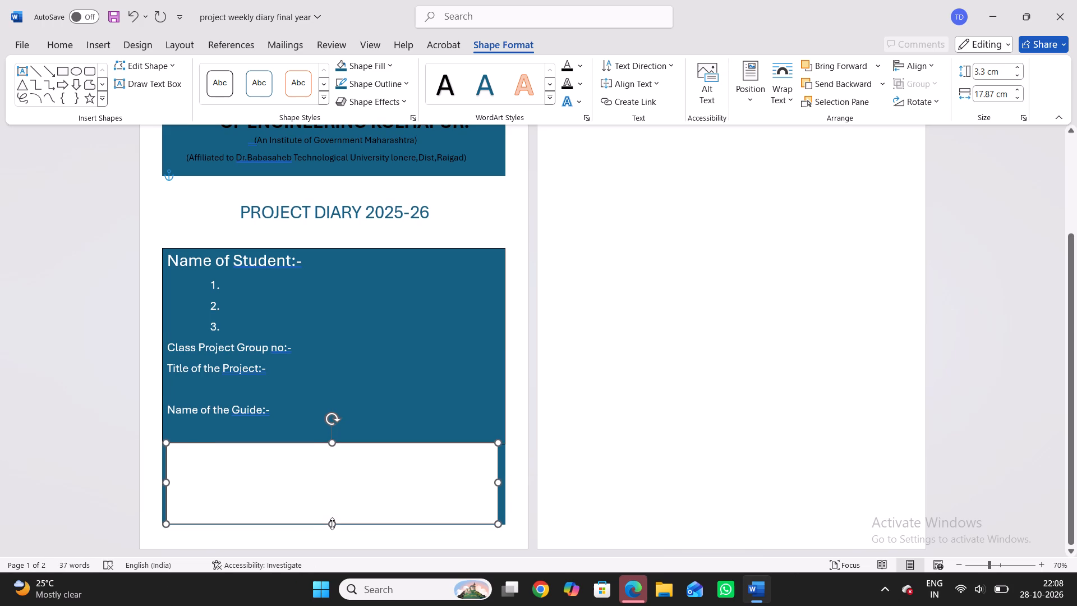
pyautogui.moveTo(332, 524); pyautogui.dragTo(333, 525)
pyautogui.moveTo(167, 485); pyautogui.dragTo(160, 484)
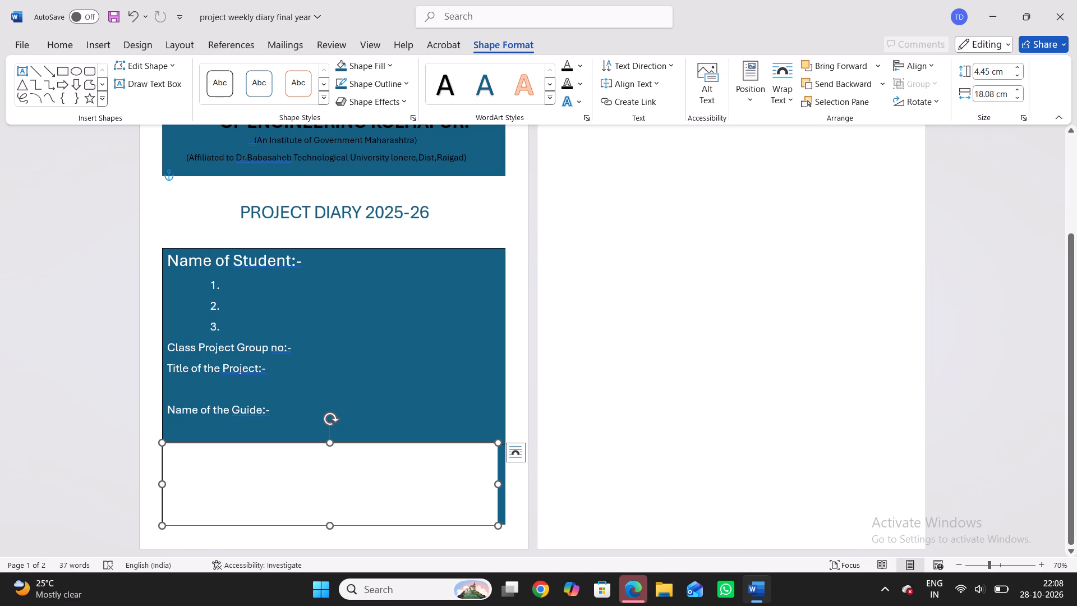
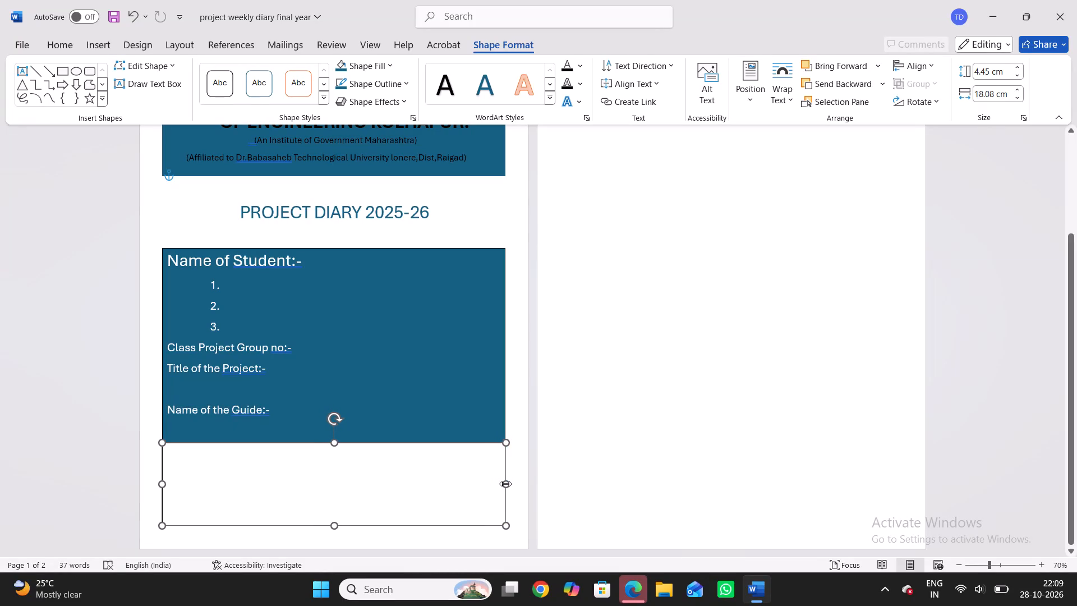
# Enter "Department of Electronics And Telecommunication" in the empty text box below the details box.
pyautogui.click(521, 401)
pyautogui.click(248, 479)
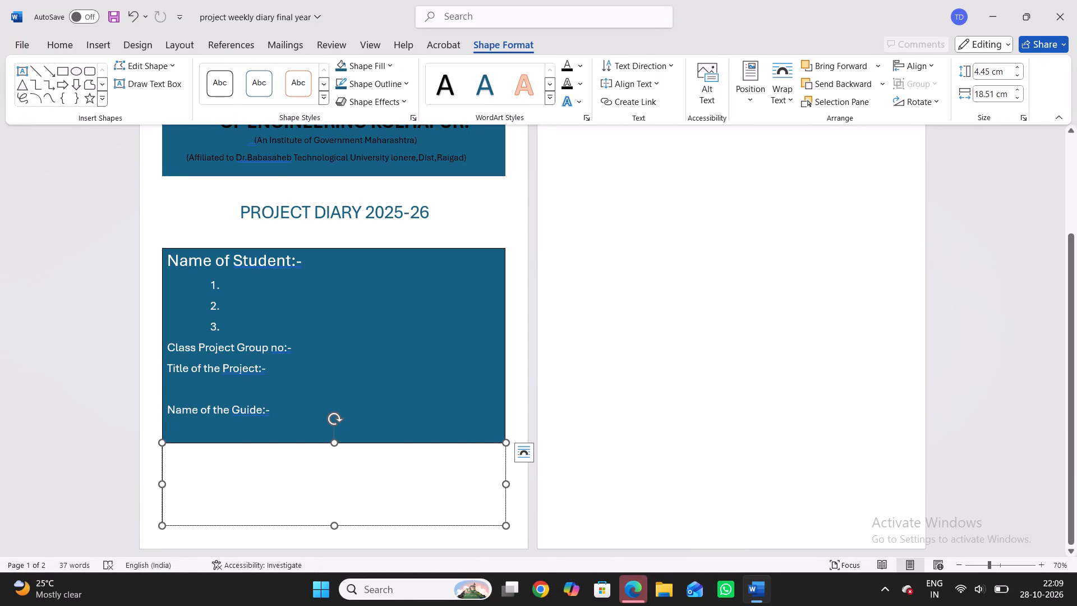
pyautogui.write('Department')
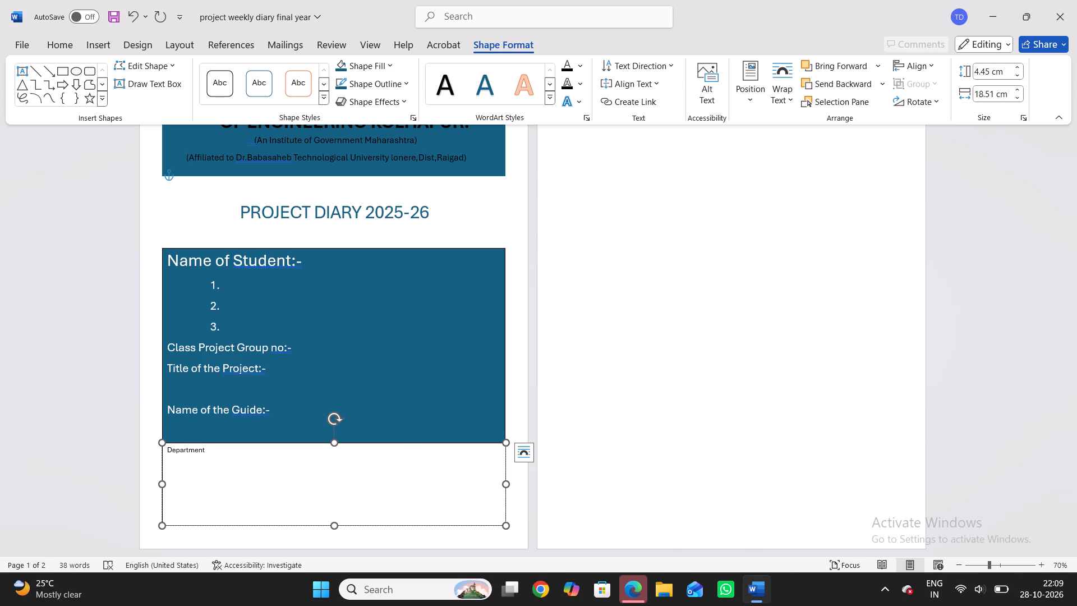
pyautogui.press('space')
pyautogui.write('of')
pyautogui.press('space')
pyautogui.hotkey('shift', 'e')
pyautogui.write('lectronics A')
pyautogui.write('nd')
pyautogui.press('space')
pyautogui.write('Tele')
pyautogui.write('communication')
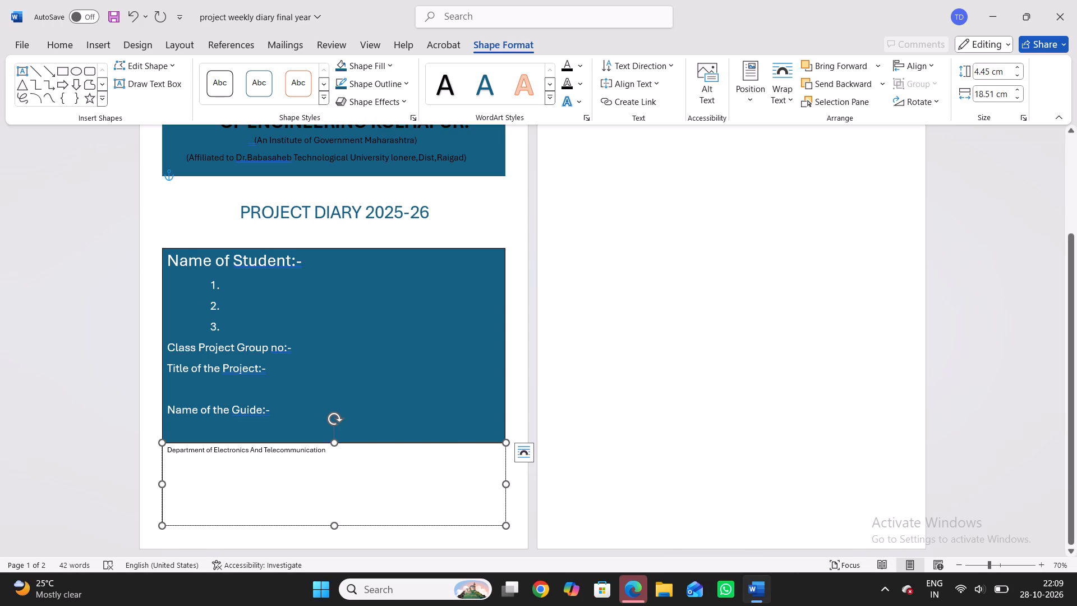
# Set the department line's font size to 22.
pyautogui.moveTo(166, 449); pyautogui.dragTo(310, 440, button='right')
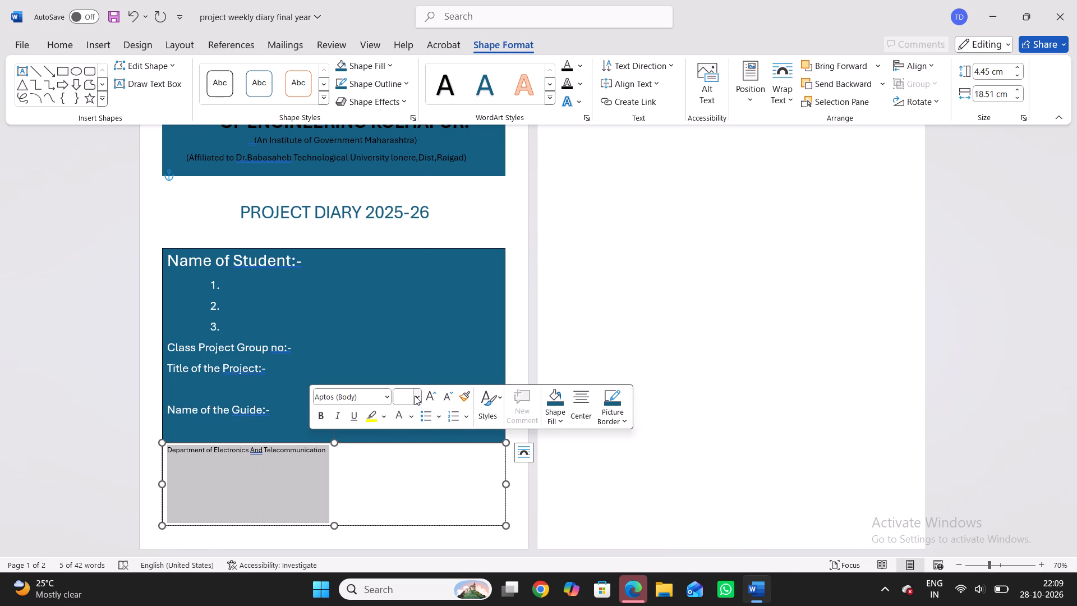
pyautogui.click(415, 396)
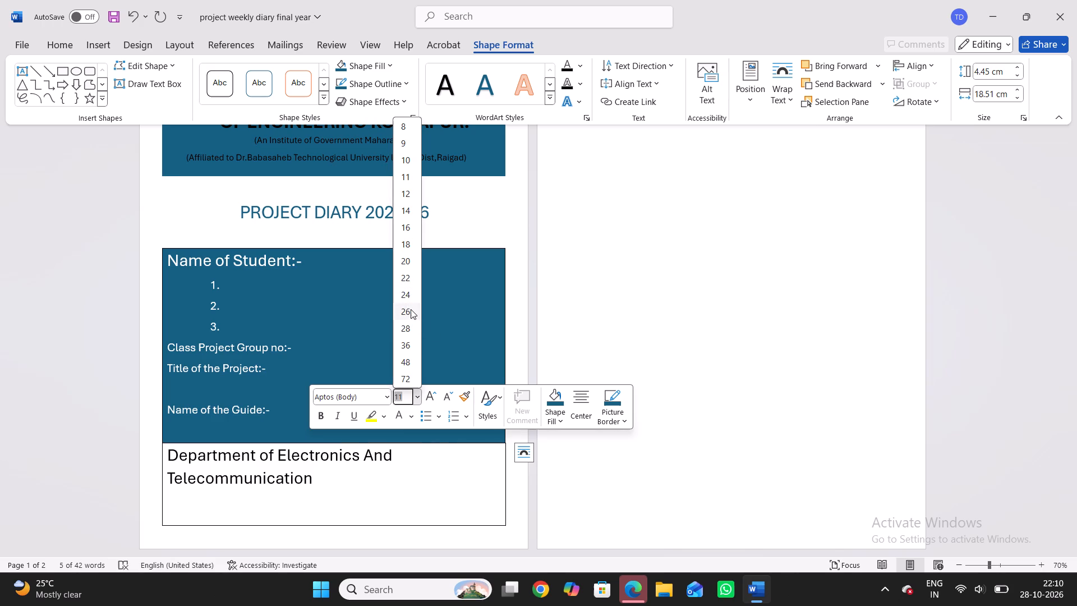
pyautogui.click(416, 276)
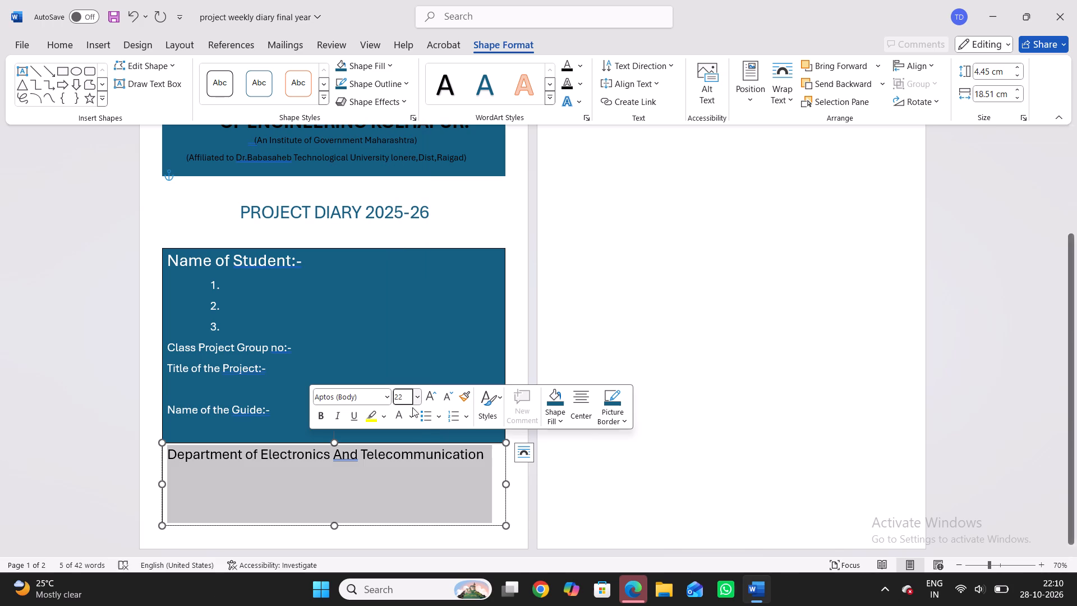
pyautogui.click(643, 474)
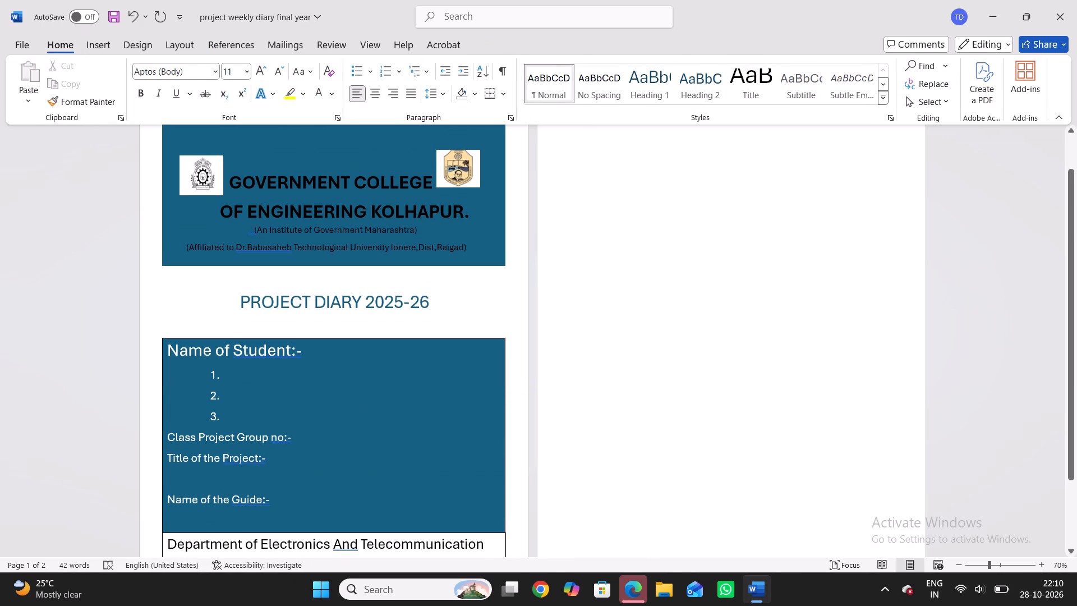
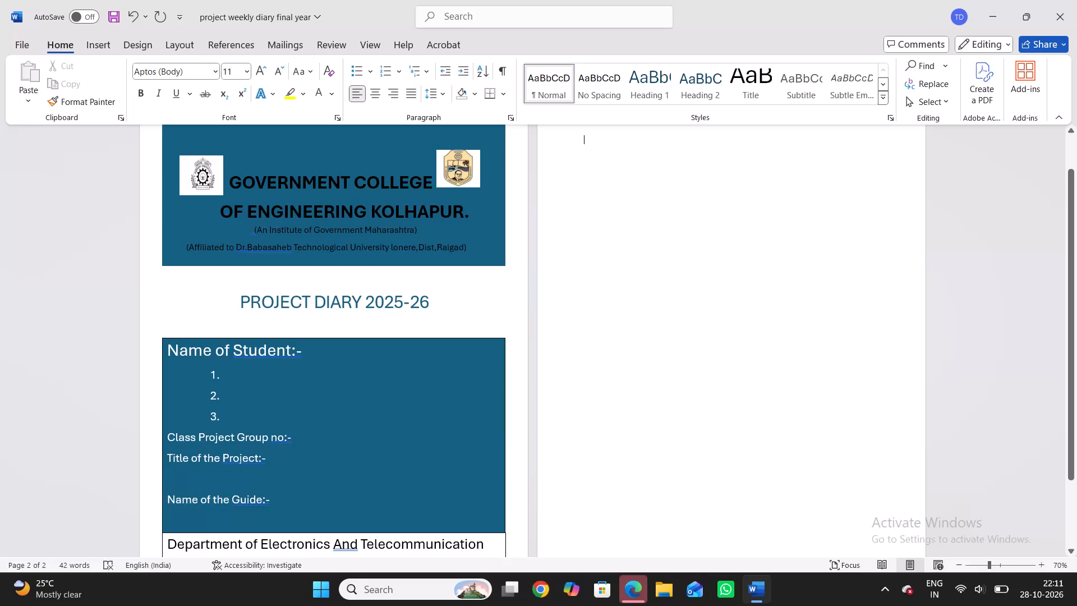
# Move the department line down one line in its text box and indent it slightly with leading spaces.
pyautogui.click(167, 544)
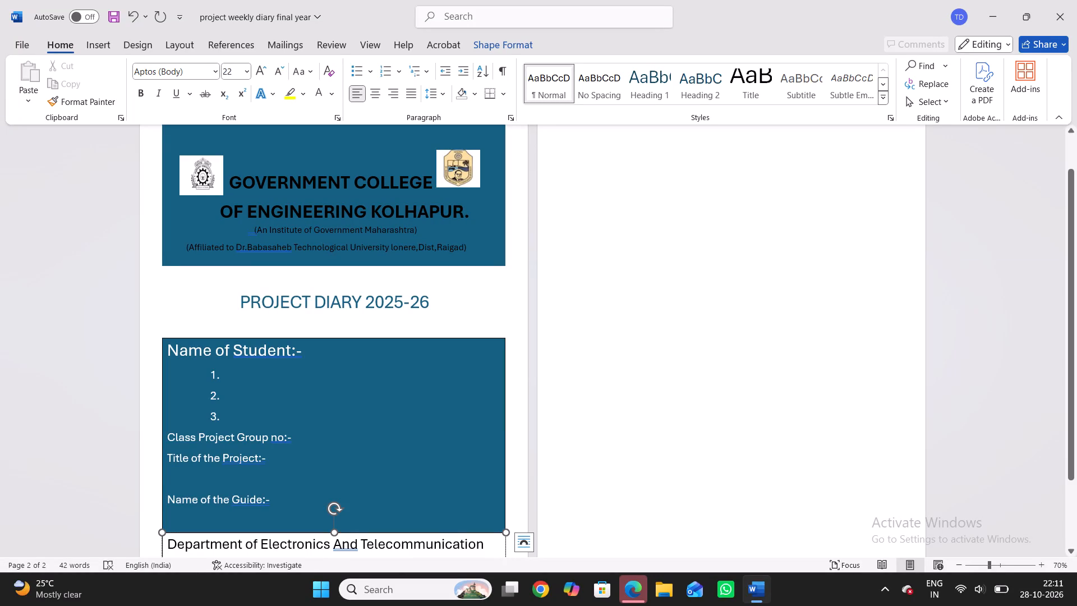
pyautogui.press('space')
pyautogui.press('space')
pyautogui.press('space')
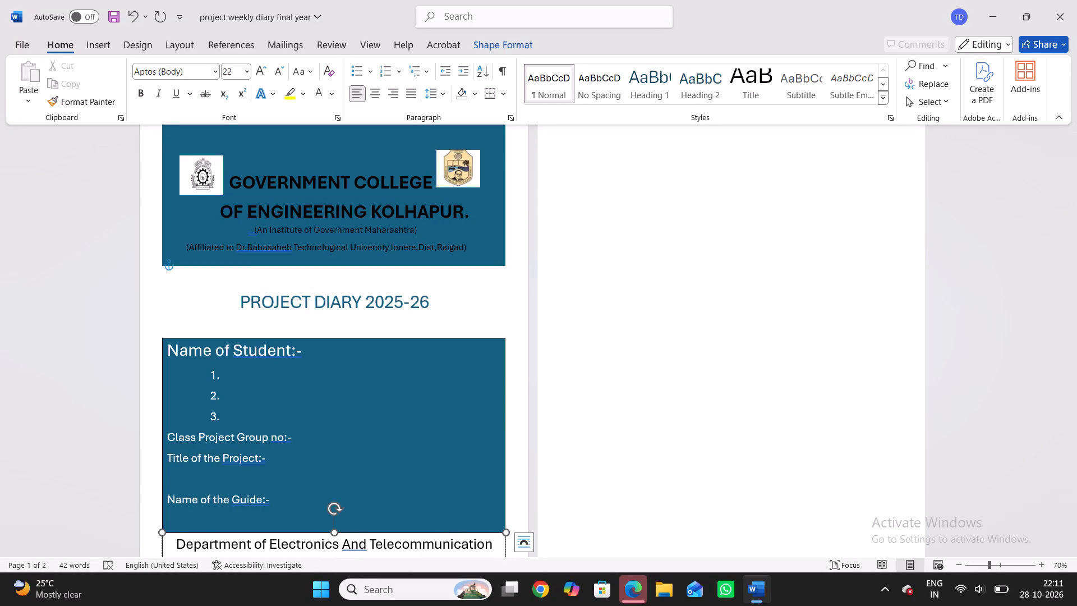
pyautogui.press('BackSpace')
pyautogui.scroll(-1, 167, 544)
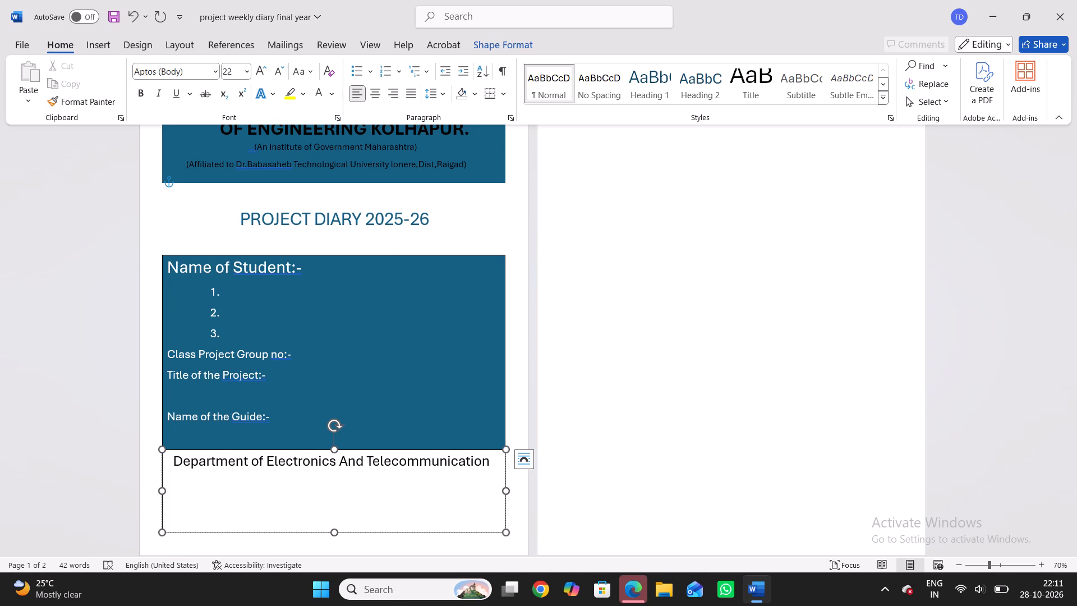
pyautogui.press('Return')
pyautogui.press('space')
pyautogui.press('space')
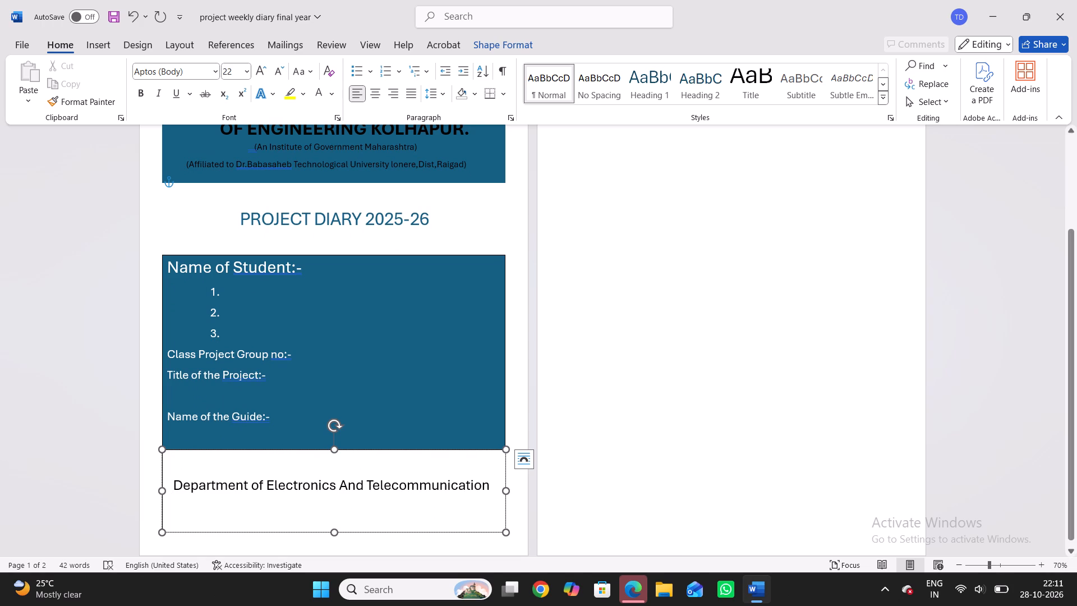
# Adjust the department text box's top edge so it sits right against the bottom of the details box fill.
pyautogui.moveTo(335, 448); pyautogui.dragTo(335, 460)
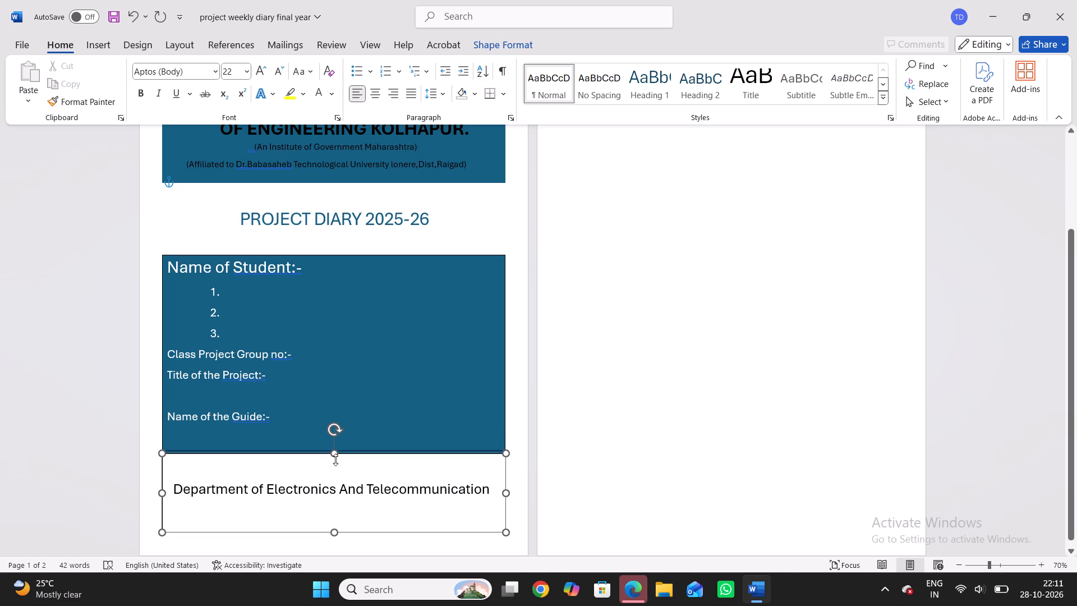
pyautogui.moveTo(335, 460); pyautogui.dragTo(342, 476)
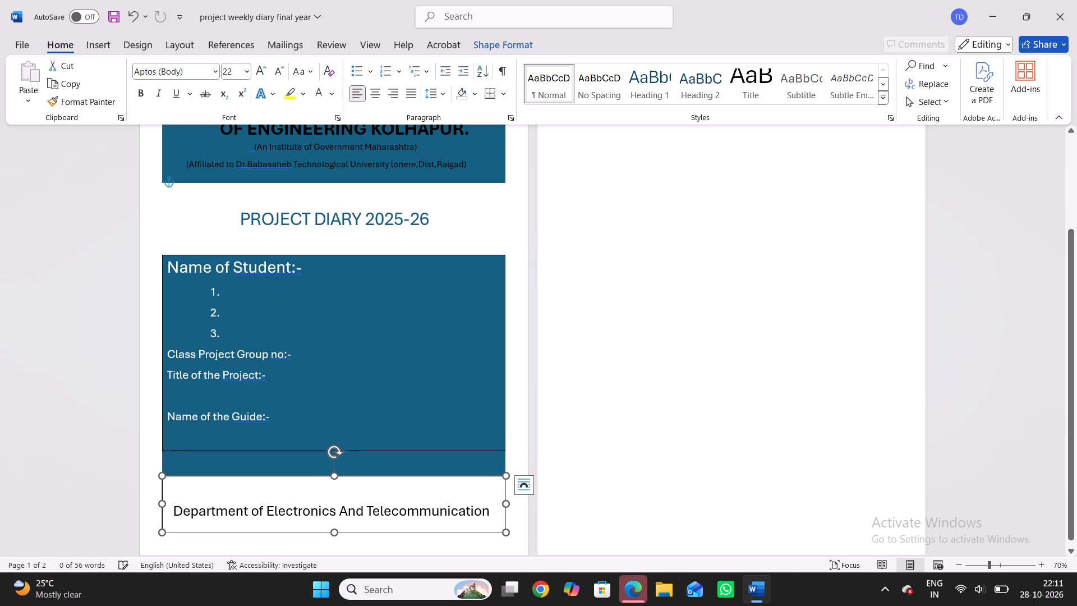
pyautogui.moveTo(336, 476); pyautogui.dragTo(334, 451)
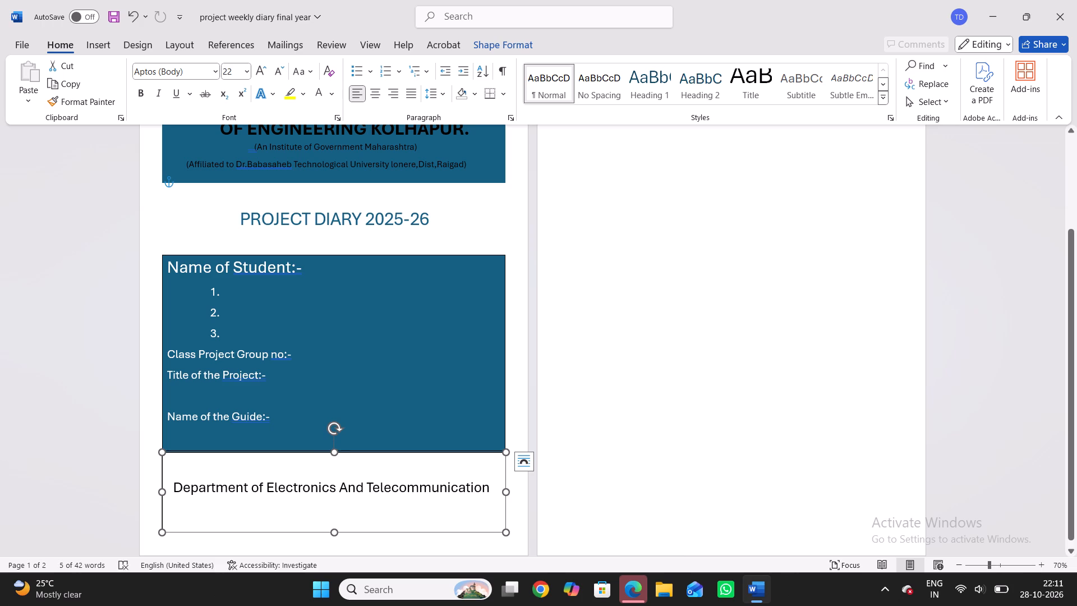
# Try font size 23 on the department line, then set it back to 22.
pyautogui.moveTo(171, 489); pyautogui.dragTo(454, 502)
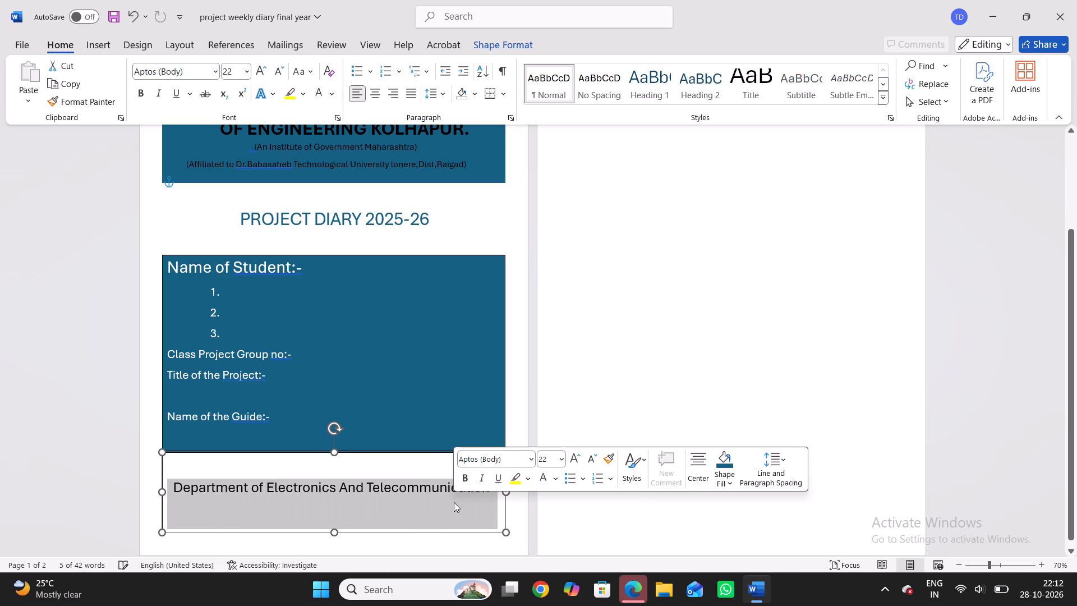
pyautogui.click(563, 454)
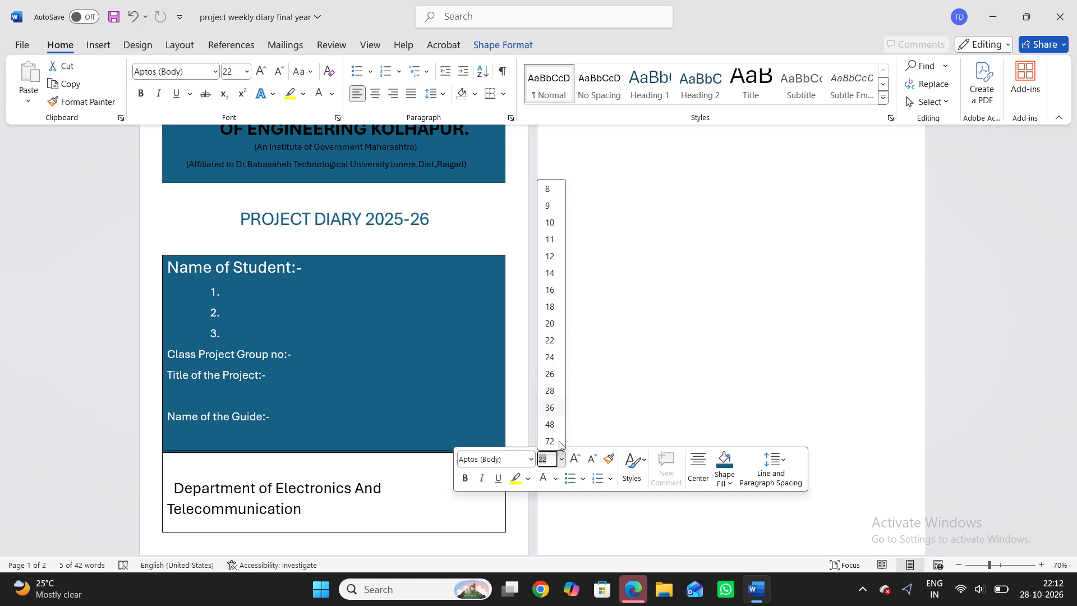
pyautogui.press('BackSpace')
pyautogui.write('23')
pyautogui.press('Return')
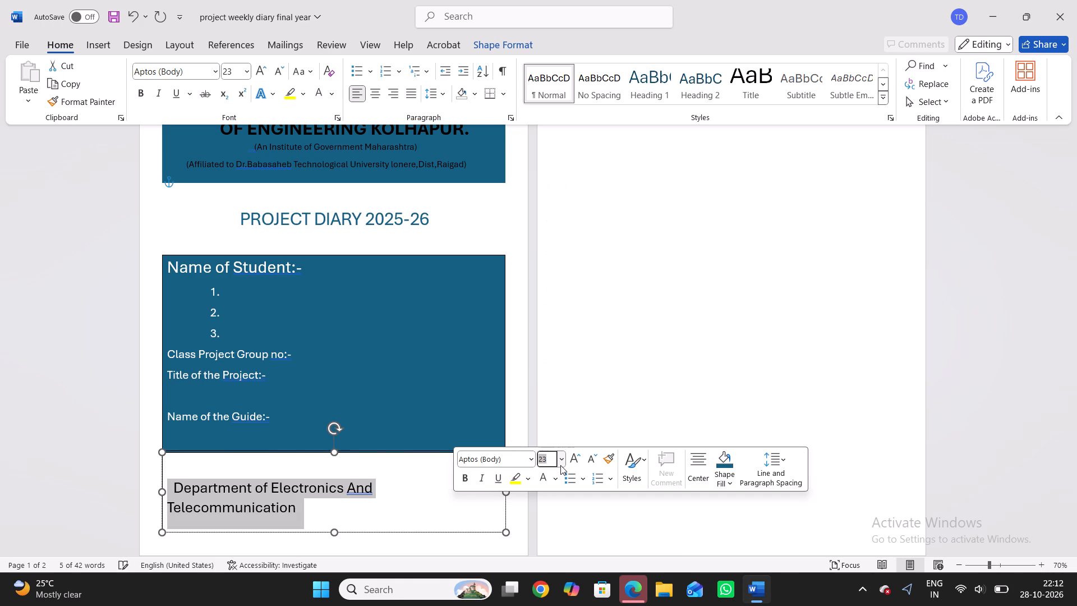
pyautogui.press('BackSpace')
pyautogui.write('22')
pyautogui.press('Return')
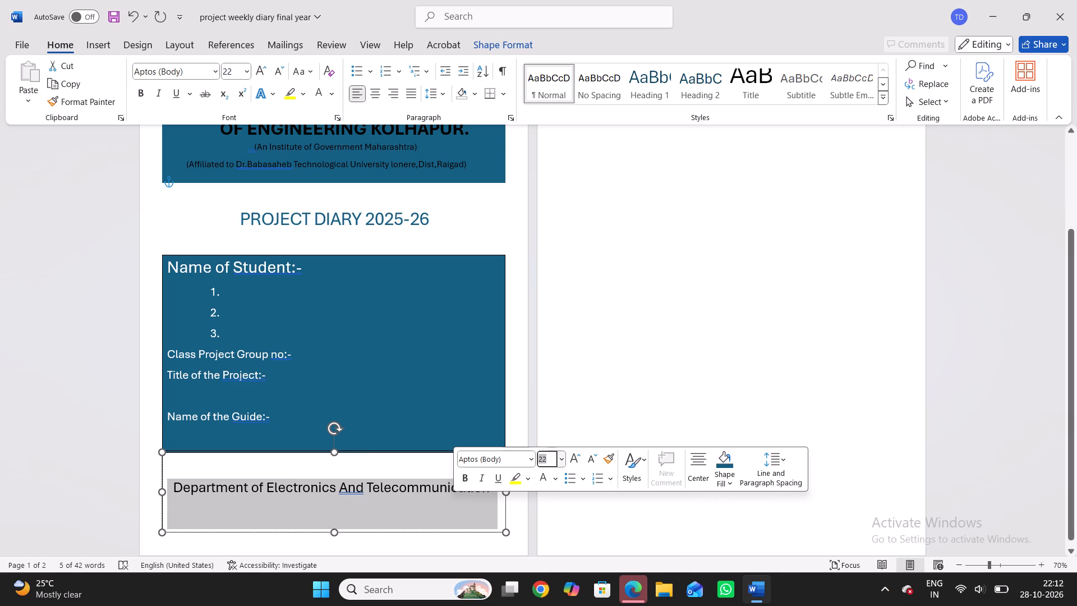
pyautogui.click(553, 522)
# Add "(2025-26)" on a new indented line beneath the department line.
pyautogui.click(490, 488)
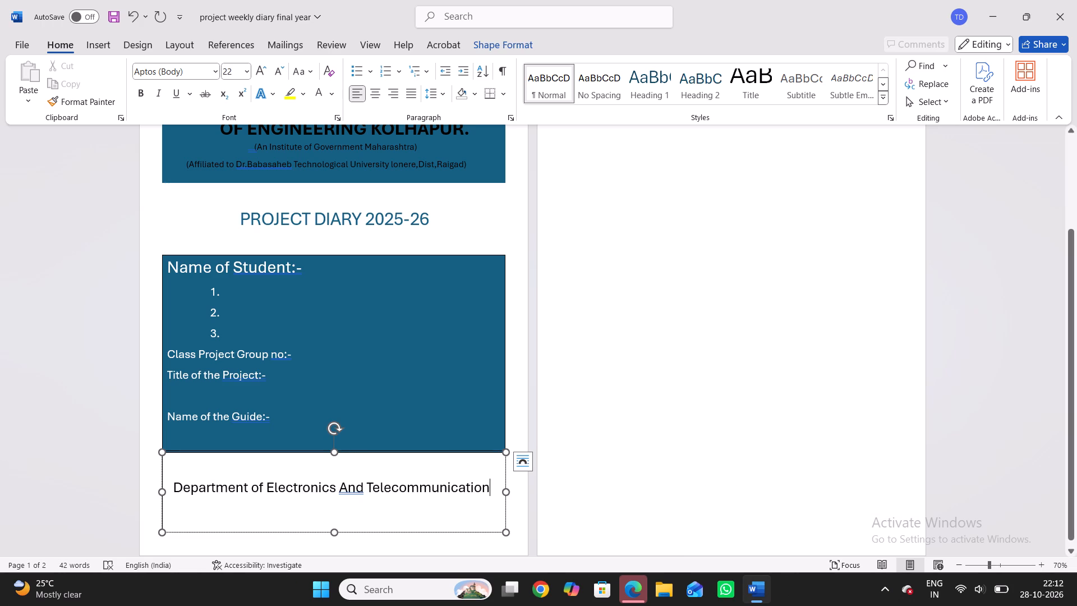
pyautogui.press('Return')
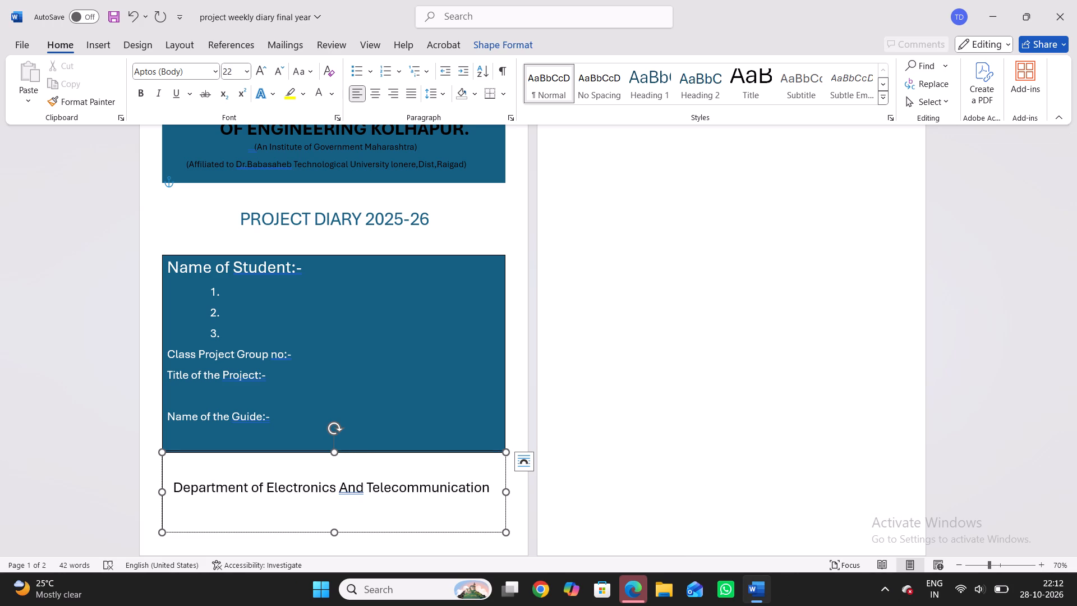
pyautogui.press('space')
pyautogui.press('space')
pyautogui.press('space')
pyautogui.press('space')
pyautogui.write('2025')
pyautogui.press('BackSpace')
pyautogui.press('BackSpace')
pyautogui.press('BackSpace')
pyautogui.press('BackSpace')
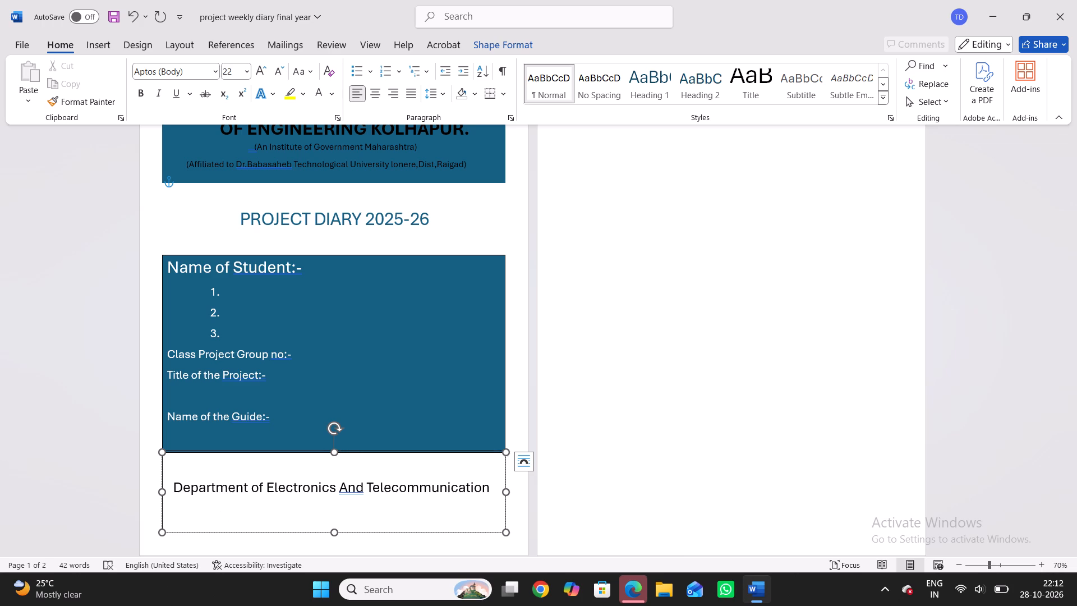
pyautogui.write('(2025-26')
pyautogui.hotkey('shift', ')')
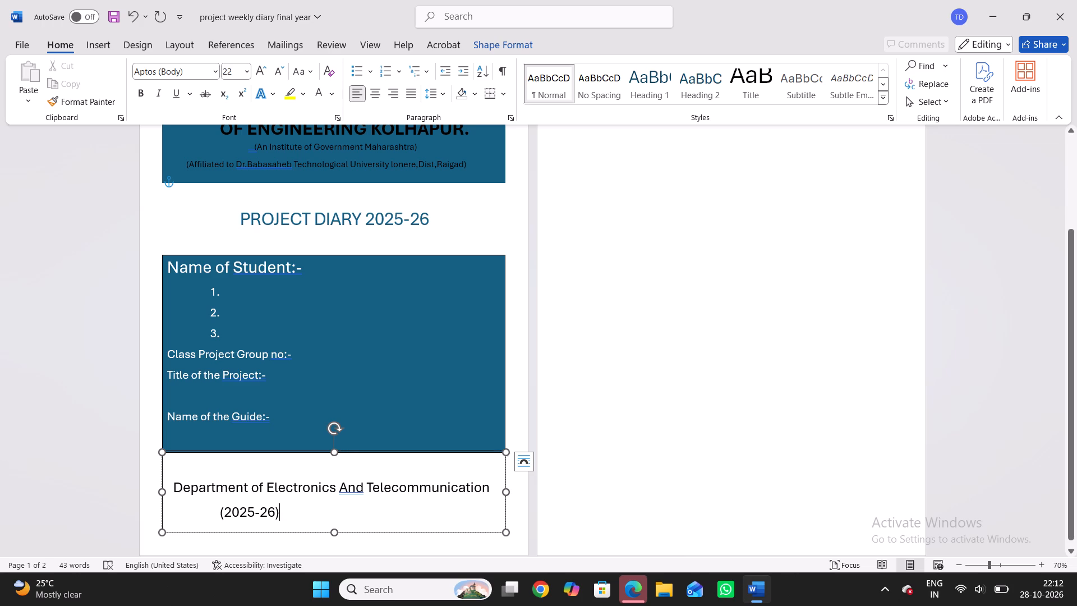
# Shift "(2025-26)" along its line with leading spaces until it is centred beneath the department line.
pyautogui.click(220, 506)
pyautogui.press('space')
pyautogui.press('space')
pyautogui.press('space')
pyautogui.press('space')
pyautogui.press('space')
pyautogui.press('space')
pyautogui.press('space')
pyautogui.press('space')
pyautogui.press('space')
pyautogui.press('space')
pyautogui.press('space')
pyautogui.press('space')
pyautogui.press('space')
pyautogui.press('space')
pyautogui.press('space')
pyautogui.press('space')
pyautogui.press('space')
pyautogui.press('space')
pyautogui.press('space')
pyautogui.press('space')
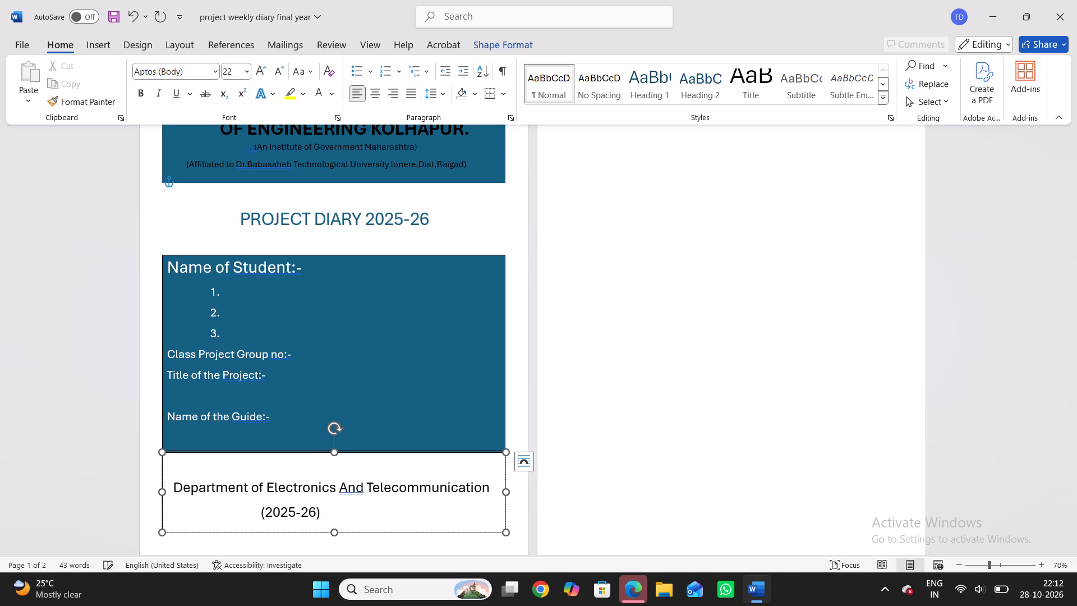
pyautogui.press('space')
pyautogui.press('space')
pyautogui.press('space')
pyautogui.press('space')
pyautogui.press('space')
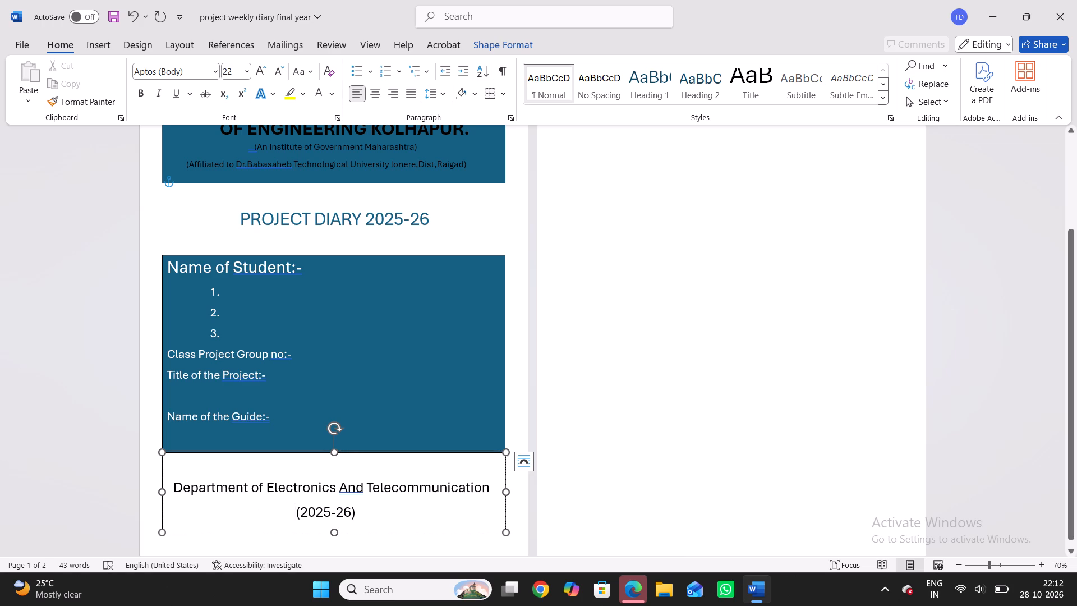
# Apply the suggested grammar correction changing "And" to "and" in the department line.
pyautogui.click(345, 486)
pyautogui.rightClick(345, 486)
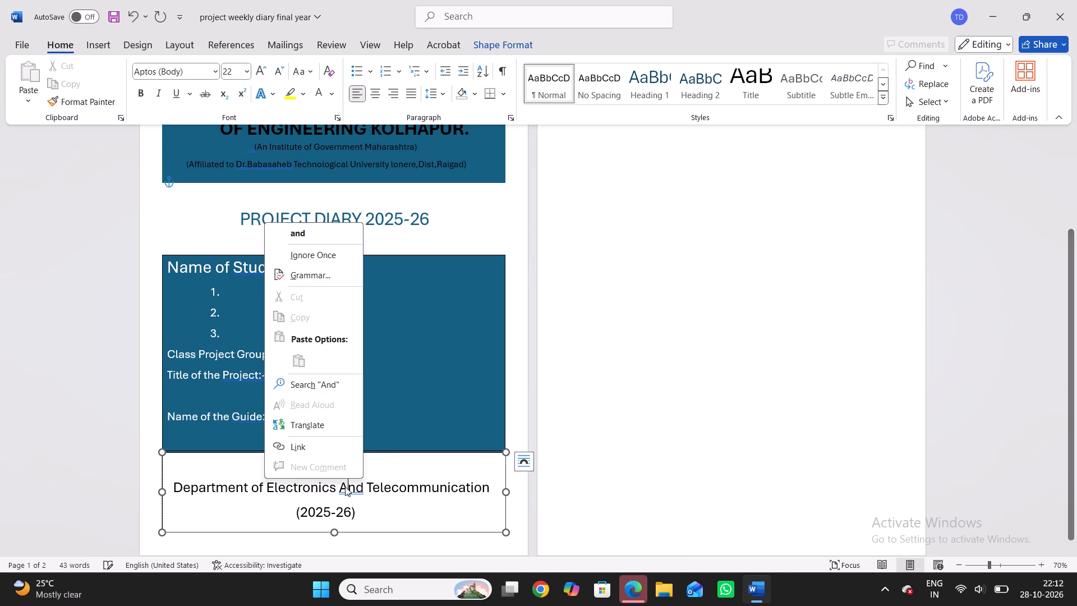
pyautogui.click(292, 227)
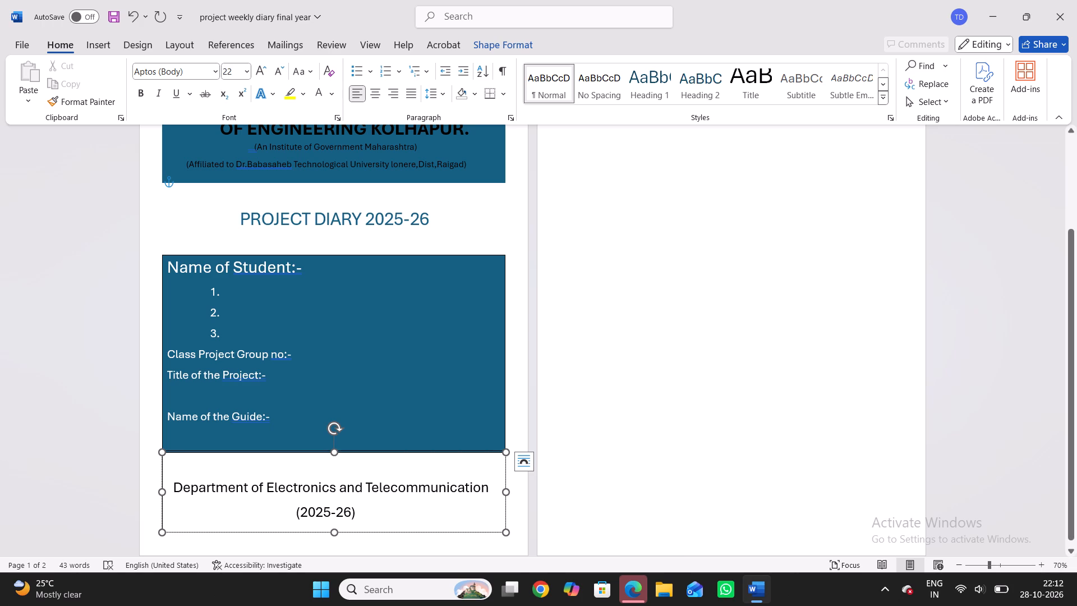
# Extend the bottom edge of the student details box down to just above the department line.
pyautogui.click(379, 410)
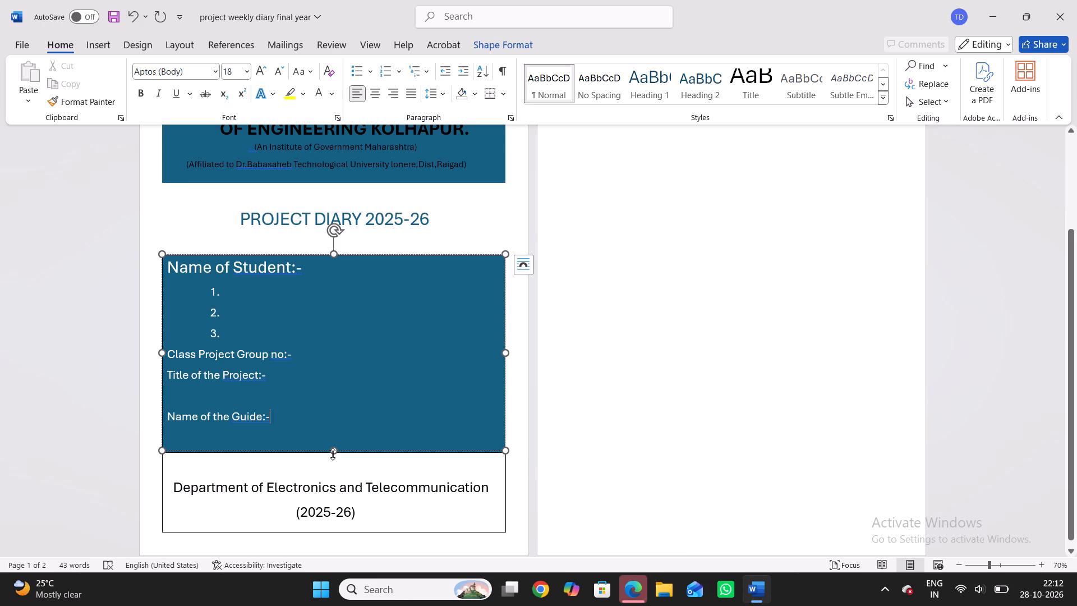
pyautogui.moveTo(335, 449); pyautogui.dragTo(335, 451)
pyautogui.moveTo(335, 451); pyautogui.dragTo(339, 469)
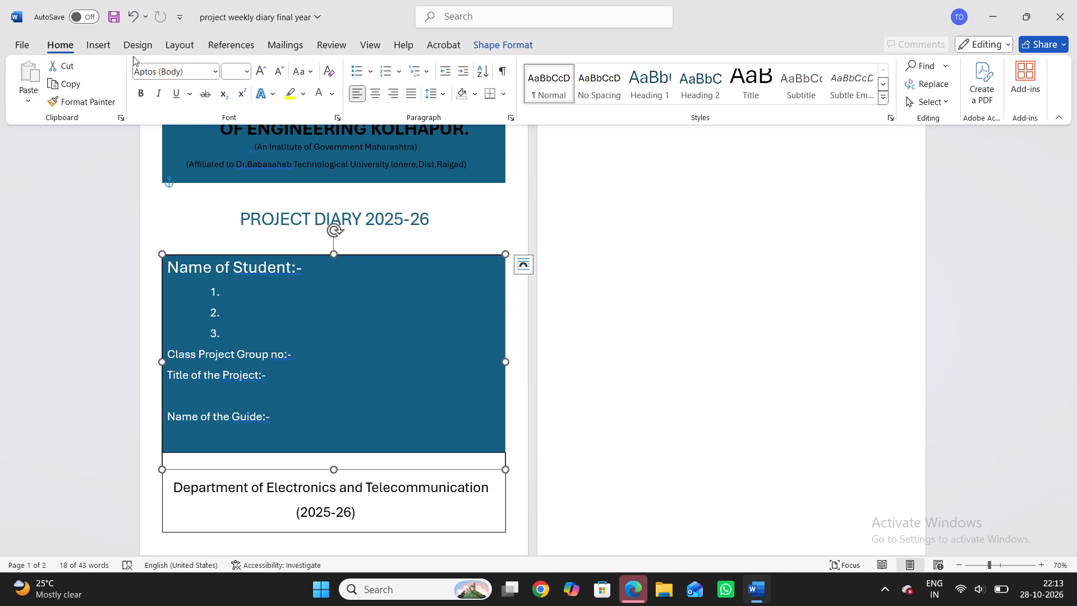
pyautogui.click(308, 456)
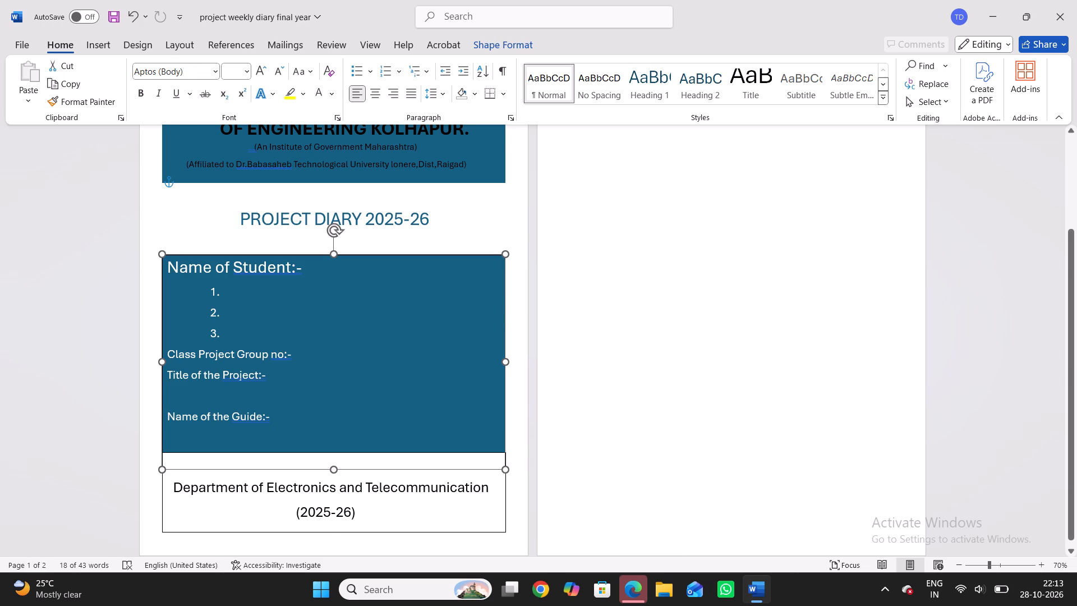
pyautogui.click(317, 429)
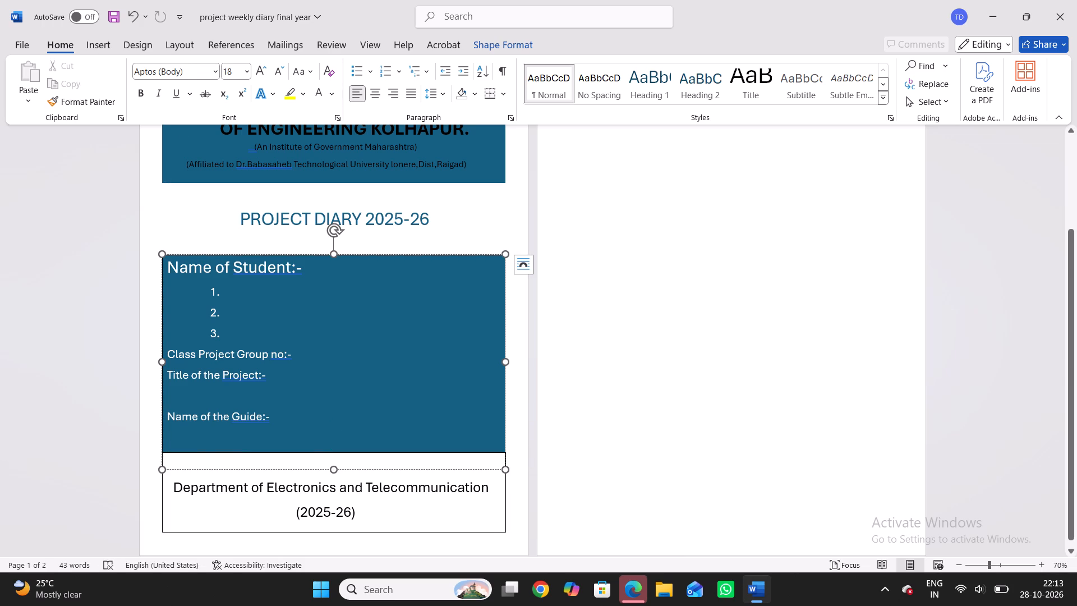
pyautogui.click(515, 430)
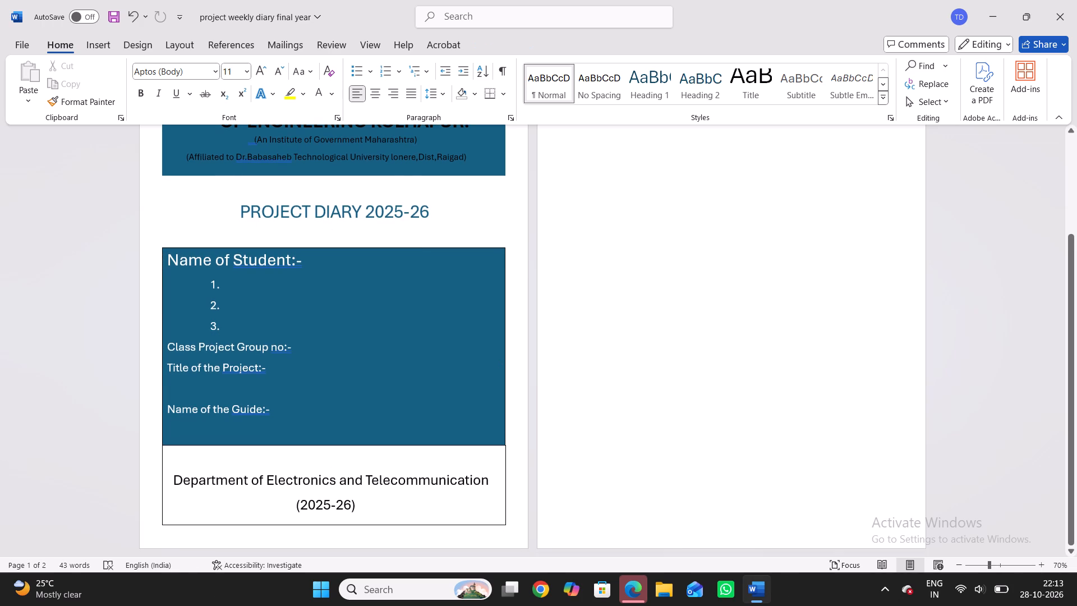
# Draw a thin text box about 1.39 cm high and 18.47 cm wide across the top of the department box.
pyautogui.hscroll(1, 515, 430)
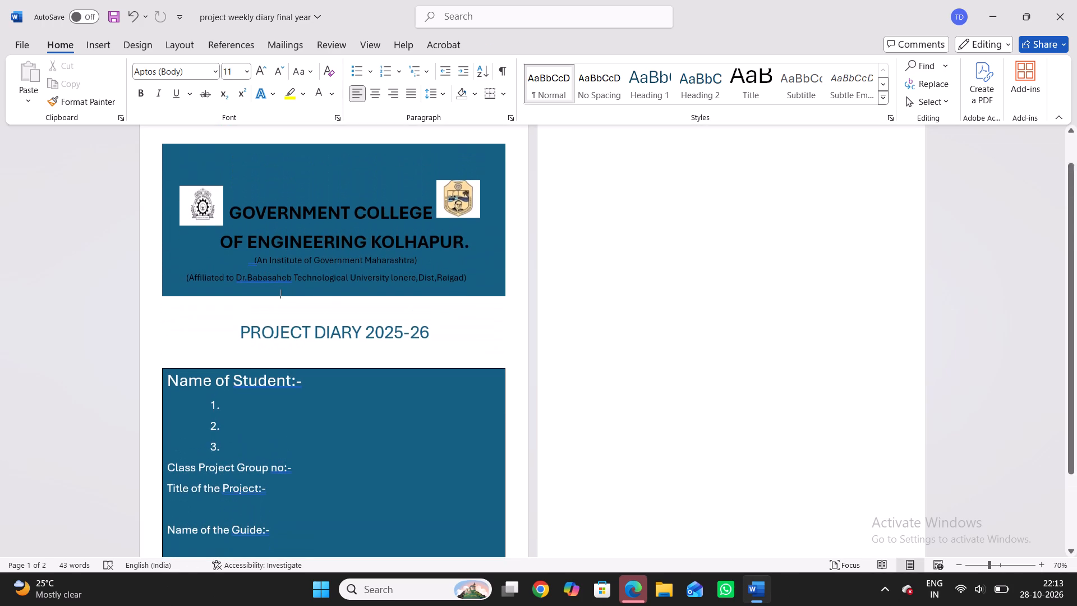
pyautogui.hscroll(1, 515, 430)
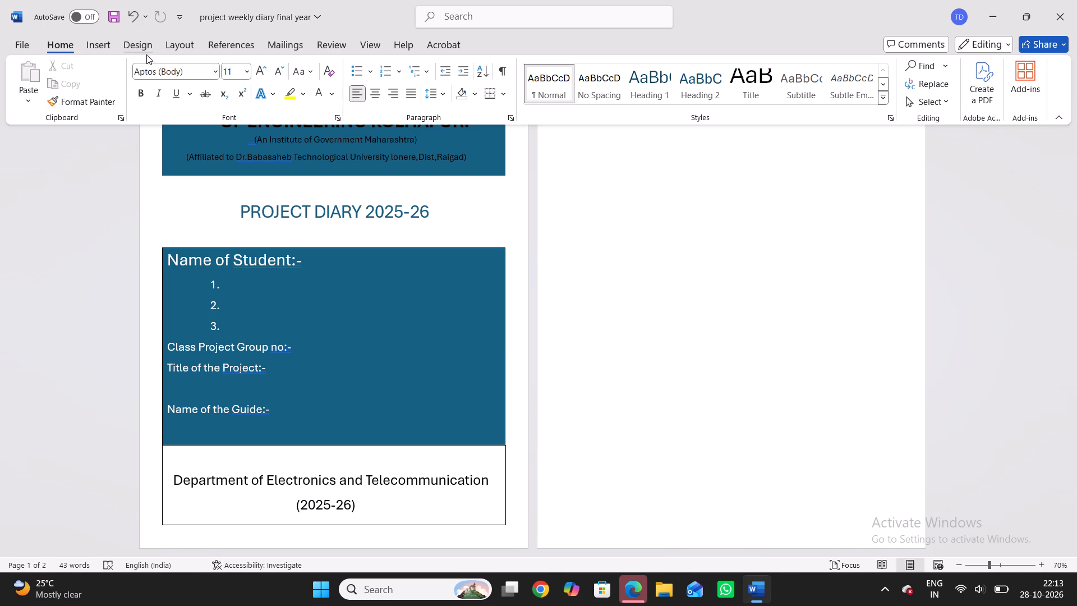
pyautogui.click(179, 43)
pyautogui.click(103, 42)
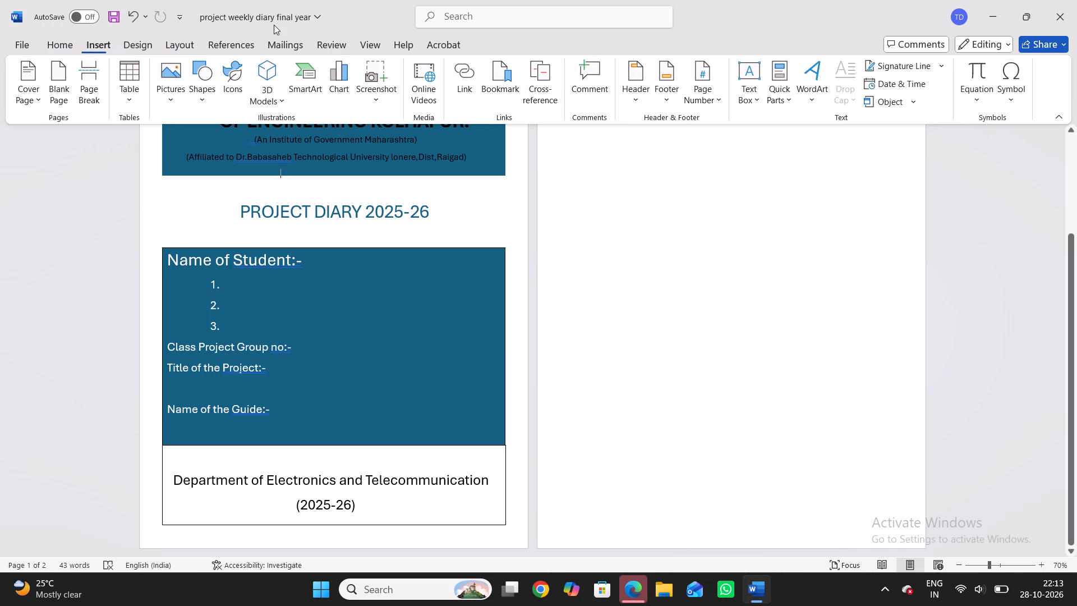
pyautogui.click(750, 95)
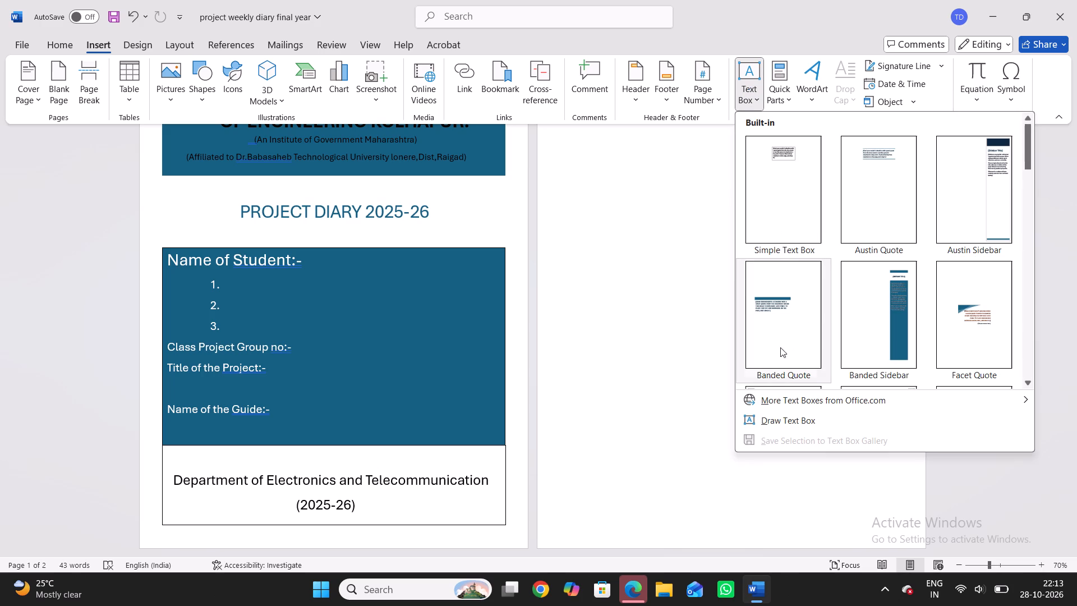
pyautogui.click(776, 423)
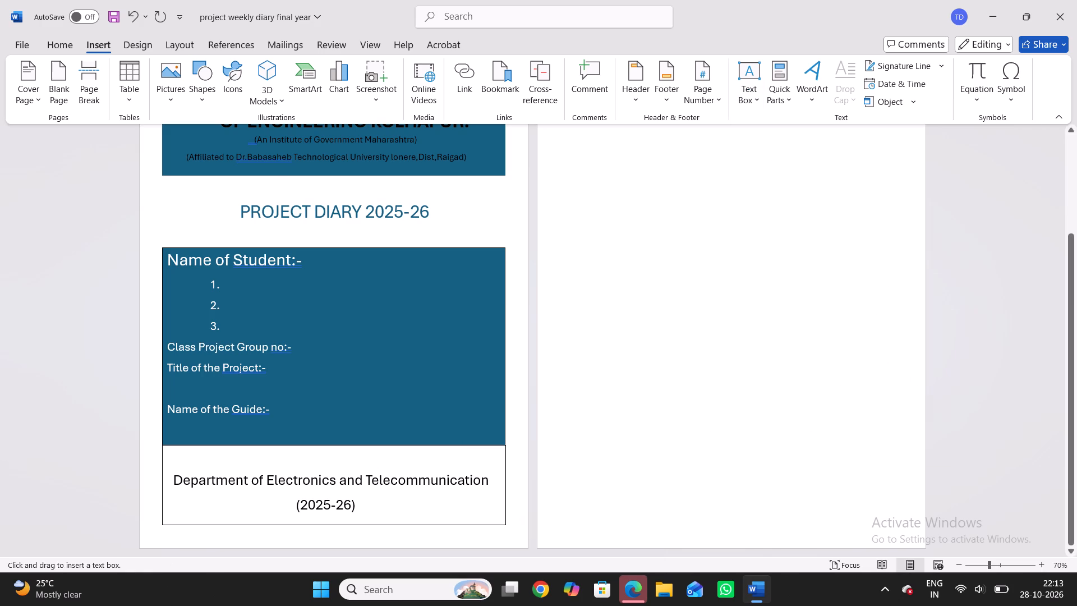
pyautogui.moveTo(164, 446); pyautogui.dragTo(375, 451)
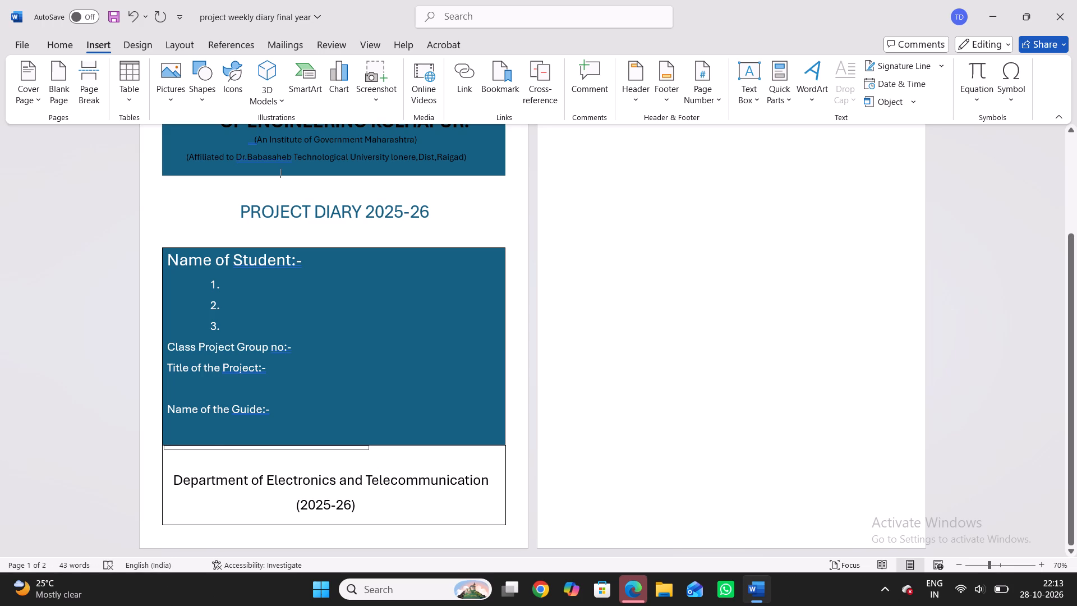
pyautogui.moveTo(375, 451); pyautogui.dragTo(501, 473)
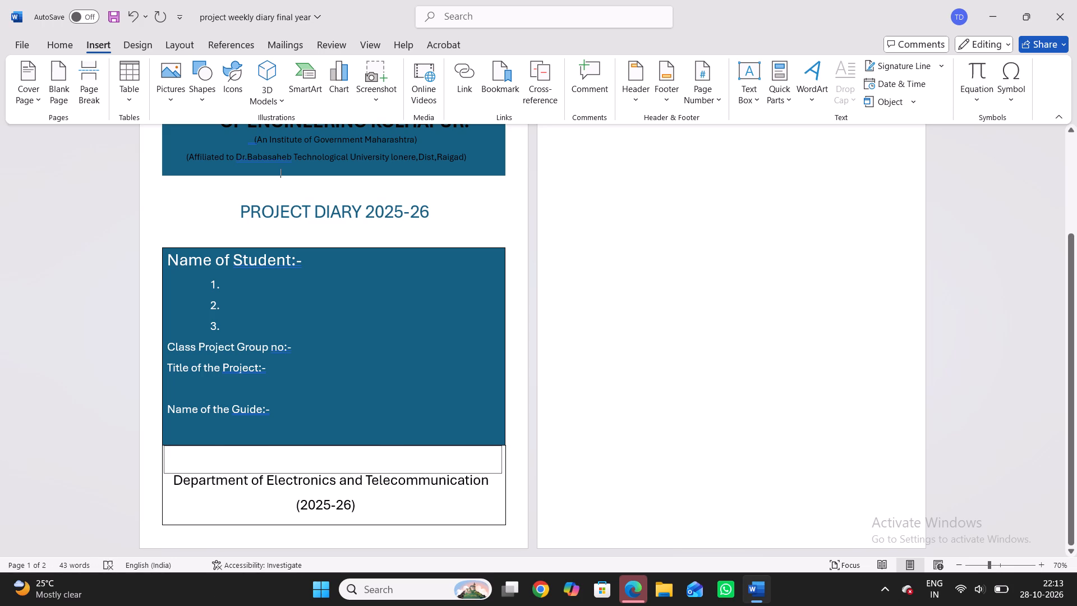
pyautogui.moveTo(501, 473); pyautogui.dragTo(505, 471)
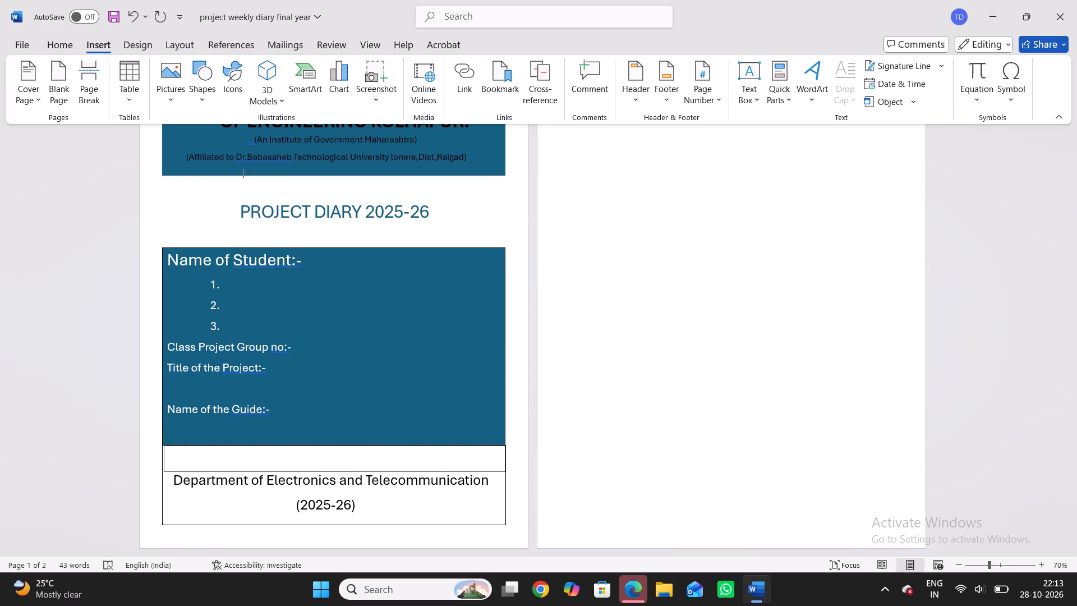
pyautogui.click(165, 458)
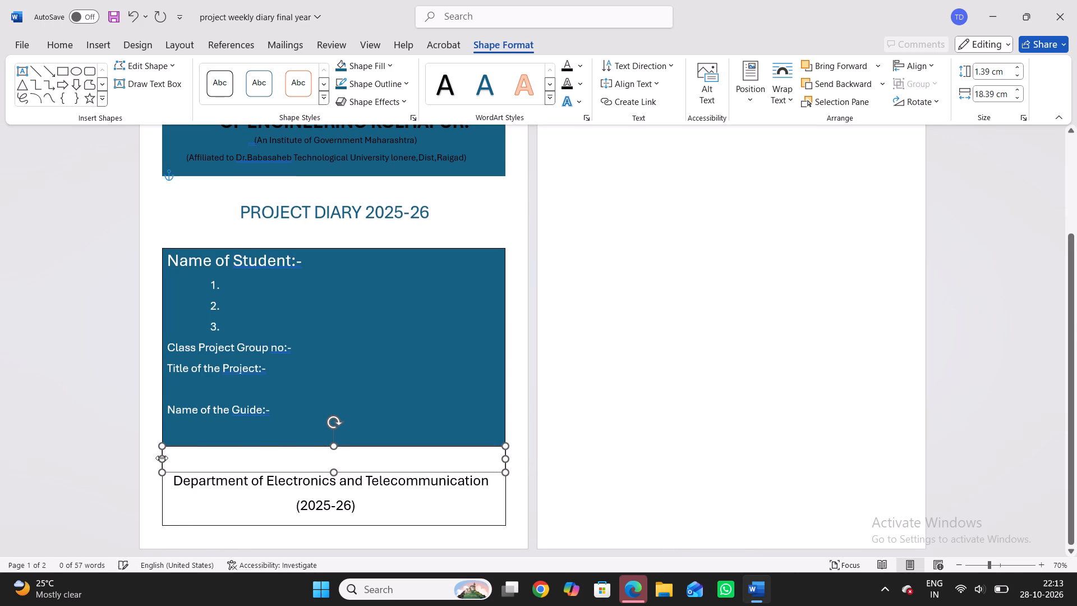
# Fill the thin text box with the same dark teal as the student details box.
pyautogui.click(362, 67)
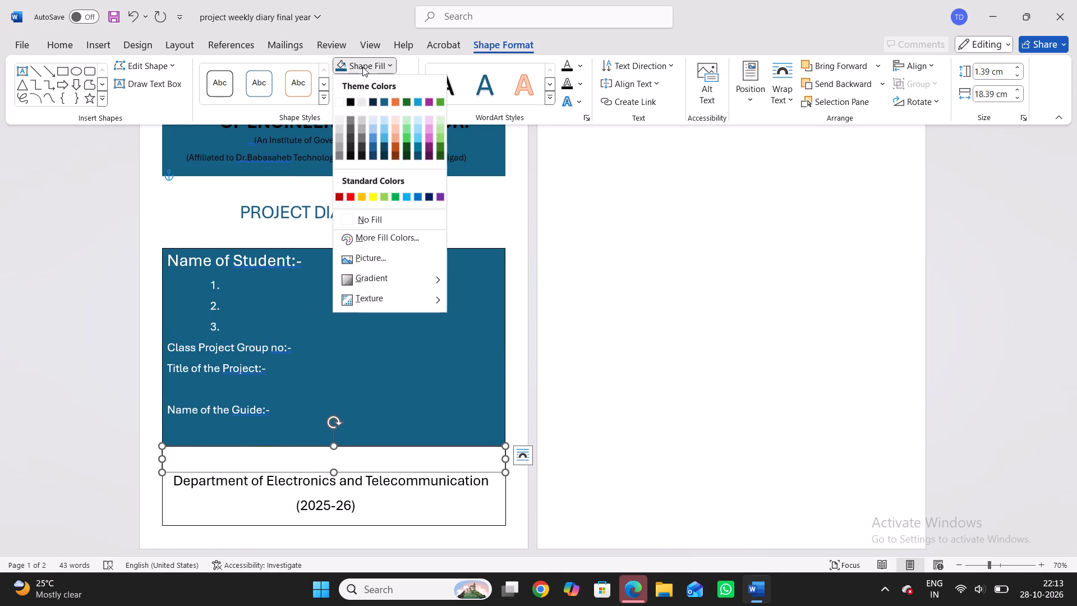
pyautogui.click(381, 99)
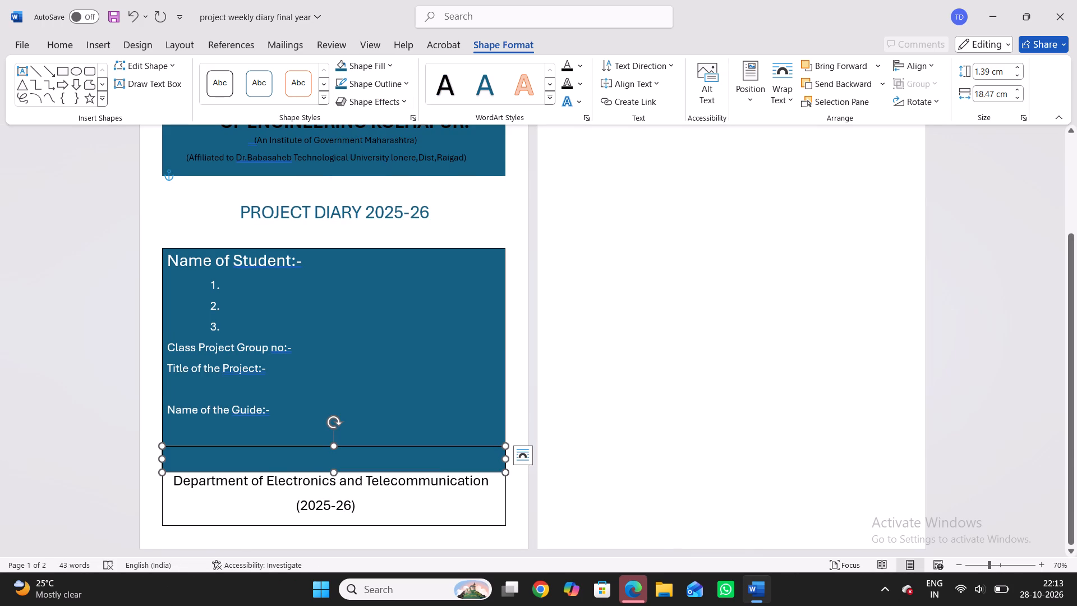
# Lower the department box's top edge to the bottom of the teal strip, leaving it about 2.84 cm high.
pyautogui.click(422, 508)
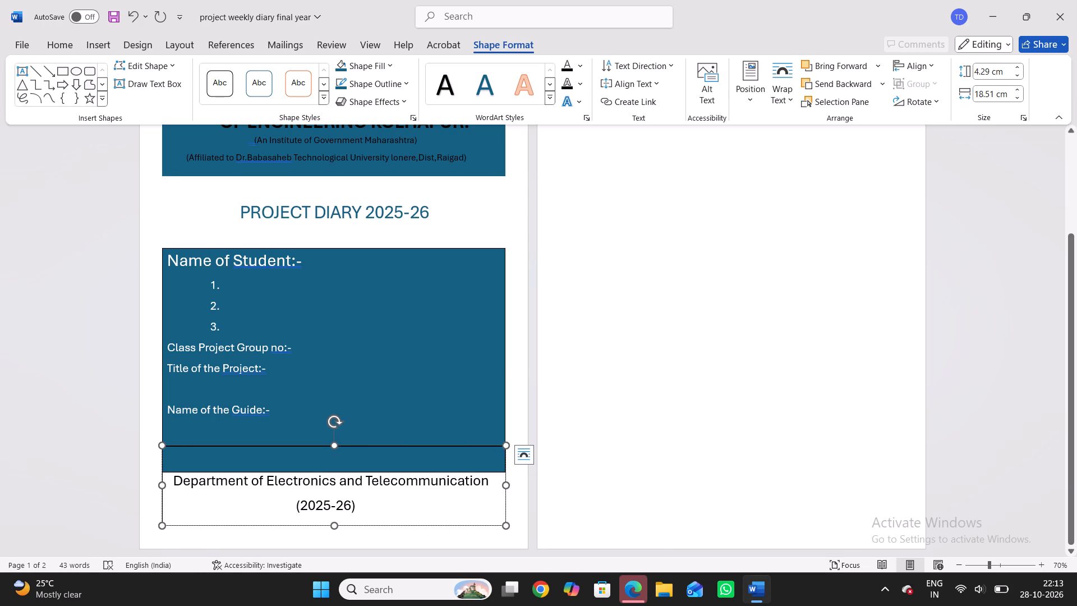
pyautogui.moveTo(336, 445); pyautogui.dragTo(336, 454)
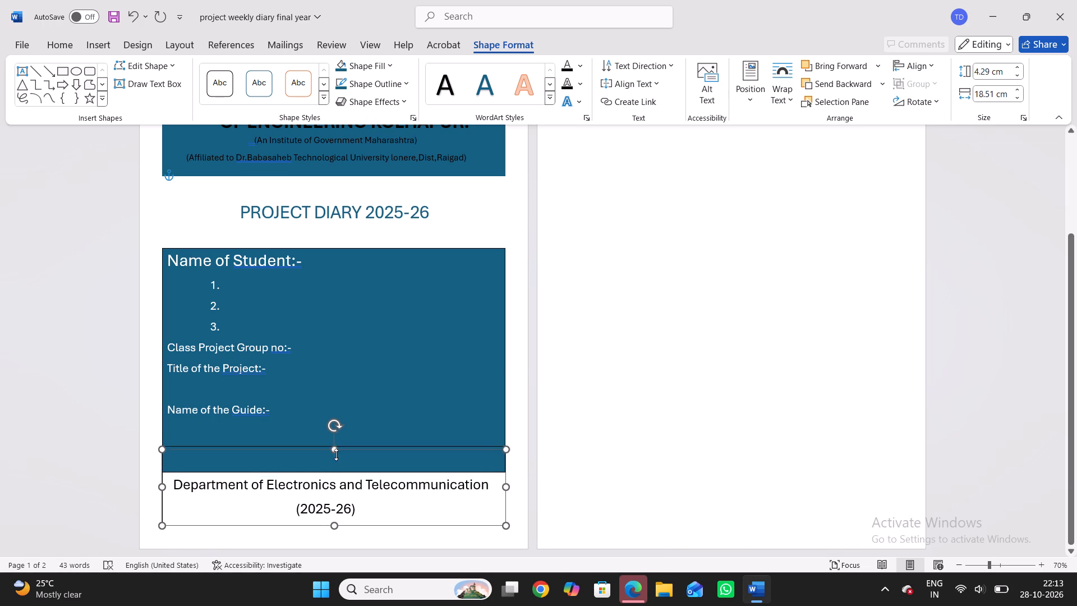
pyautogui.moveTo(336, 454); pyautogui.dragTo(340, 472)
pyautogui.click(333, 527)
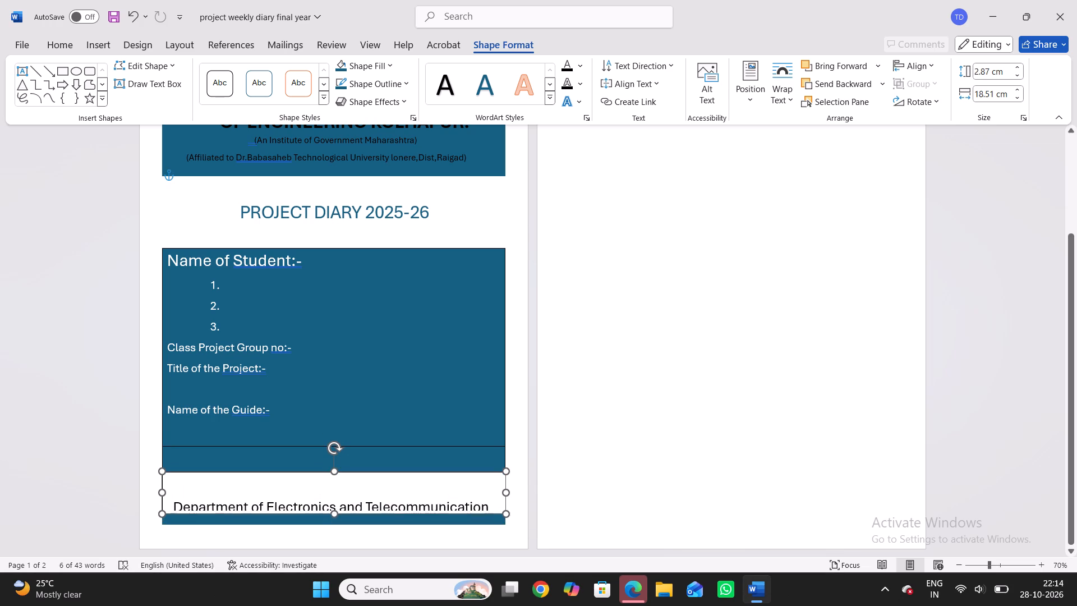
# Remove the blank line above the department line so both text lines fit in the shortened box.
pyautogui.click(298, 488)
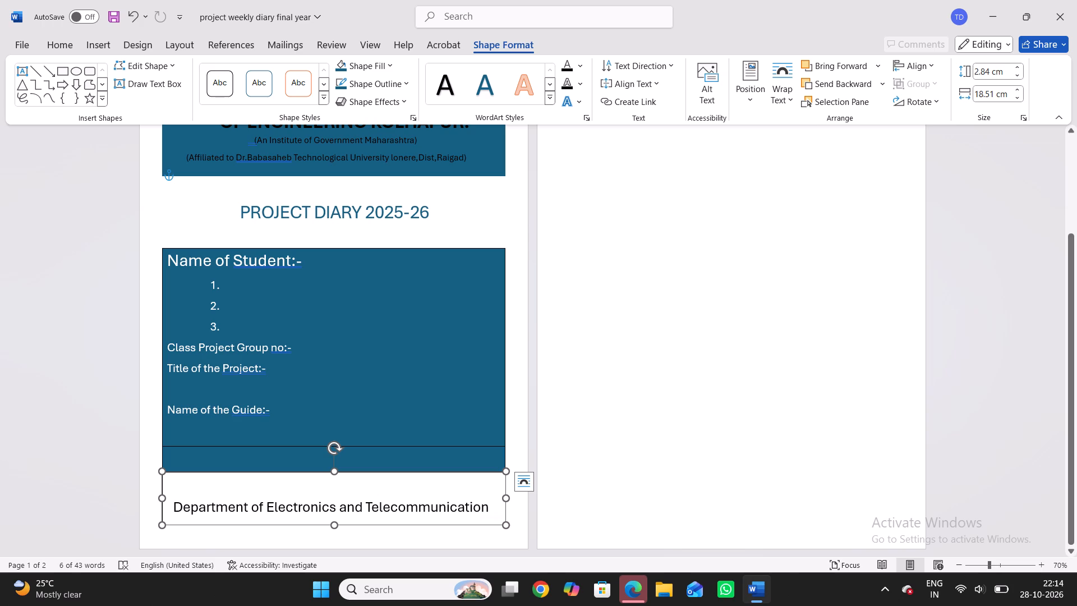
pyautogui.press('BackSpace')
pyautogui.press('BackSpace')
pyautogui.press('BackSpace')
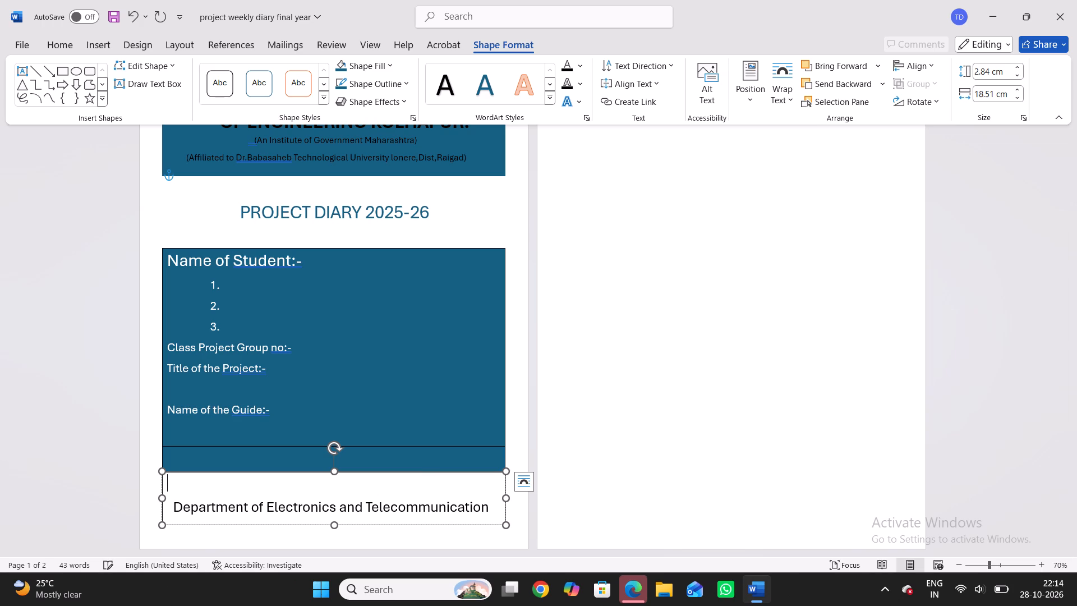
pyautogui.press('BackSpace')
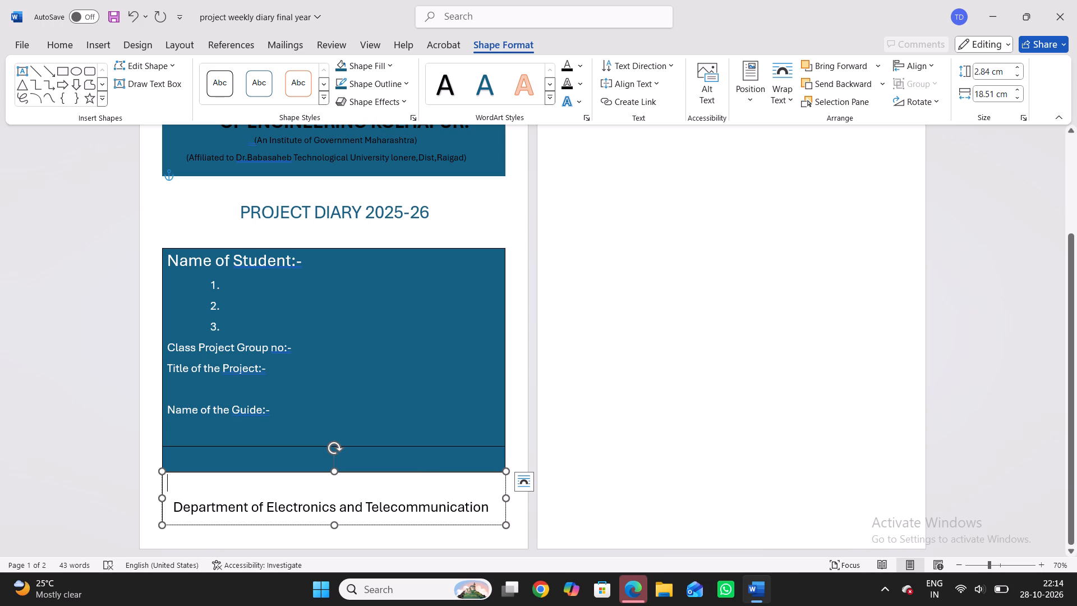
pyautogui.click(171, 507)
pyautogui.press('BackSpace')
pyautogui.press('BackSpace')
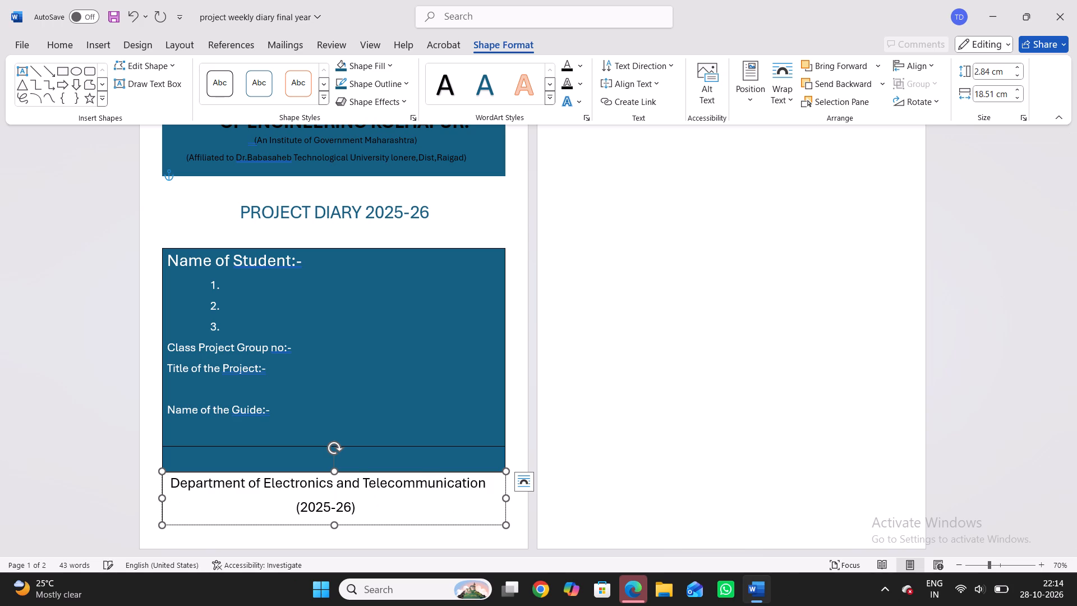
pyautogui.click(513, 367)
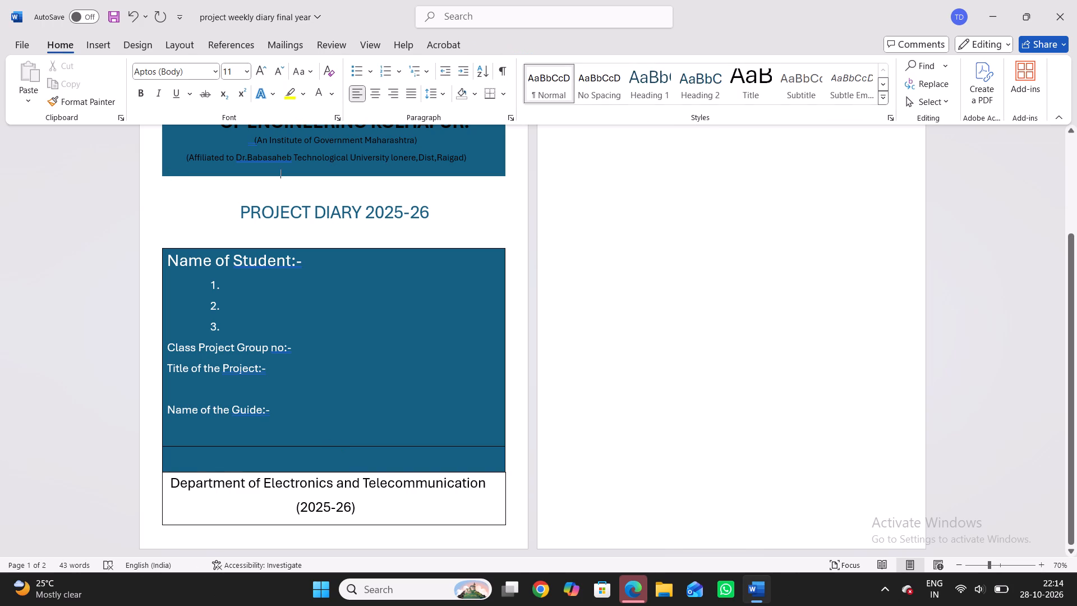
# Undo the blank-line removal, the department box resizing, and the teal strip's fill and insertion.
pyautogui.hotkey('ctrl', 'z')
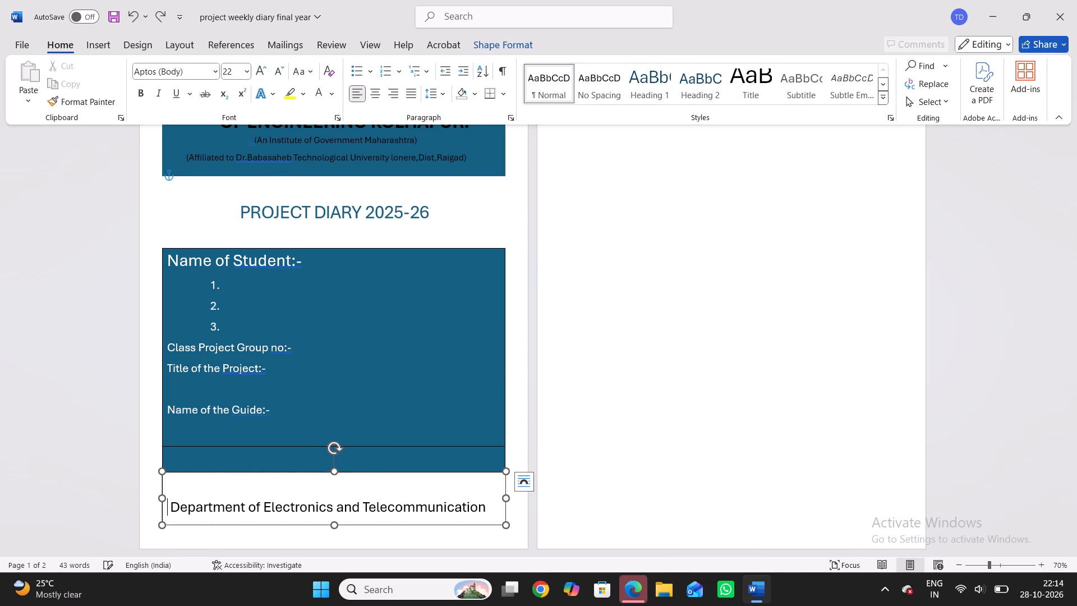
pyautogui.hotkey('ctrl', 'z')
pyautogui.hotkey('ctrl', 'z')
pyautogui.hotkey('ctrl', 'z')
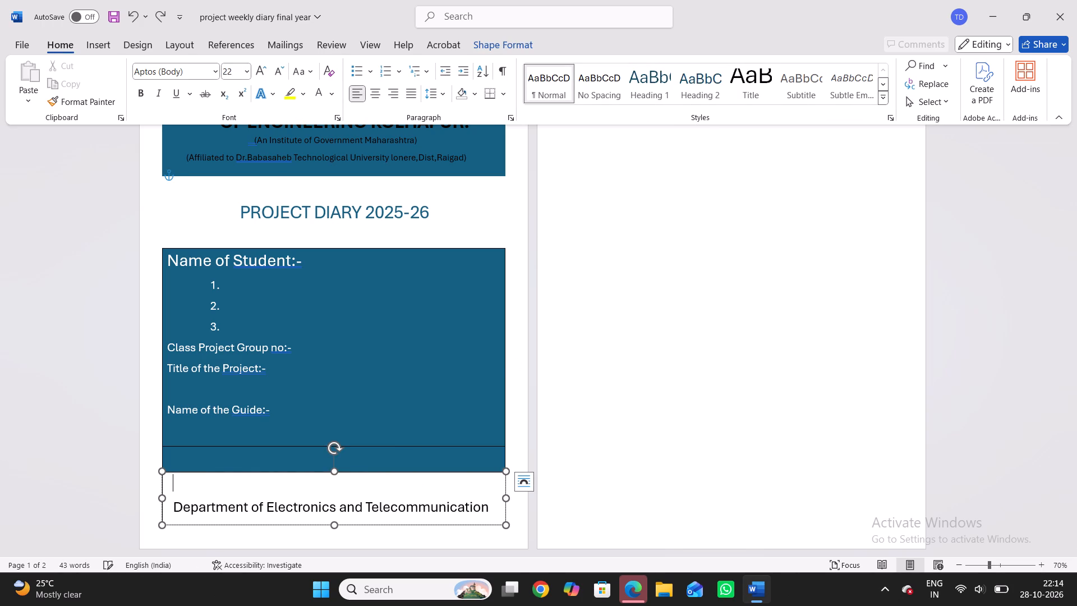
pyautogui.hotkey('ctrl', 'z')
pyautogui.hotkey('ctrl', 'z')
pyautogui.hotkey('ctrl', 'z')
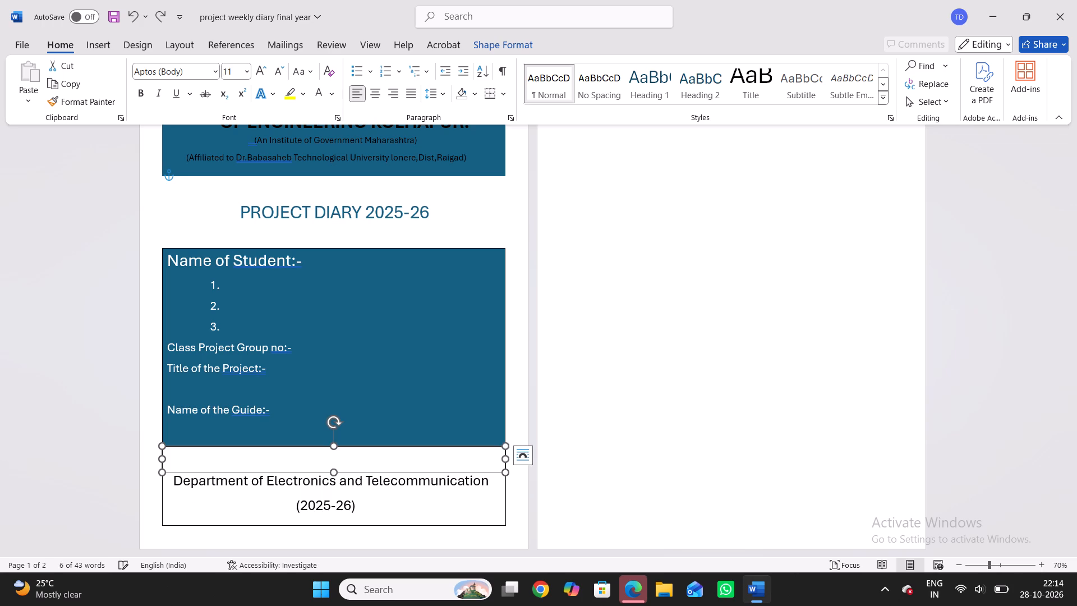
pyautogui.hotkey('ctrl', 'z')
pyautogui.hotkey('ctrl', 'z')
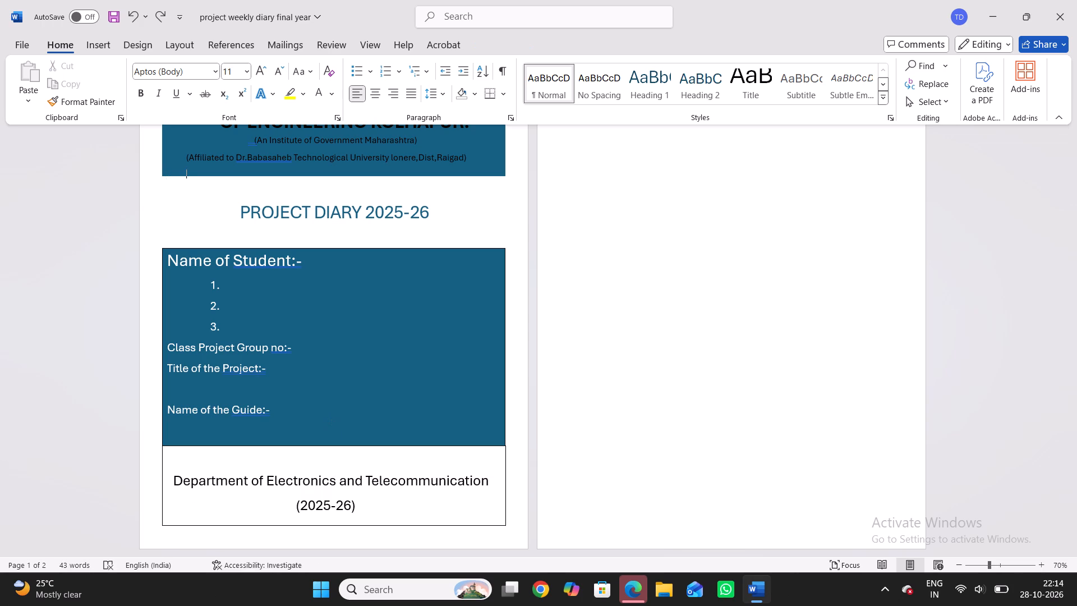
# Delete the empty line above the "GOVERNMENT COLLEGE" heading to move the header content up.
pyautogui.scroll(-1, 461, 430)
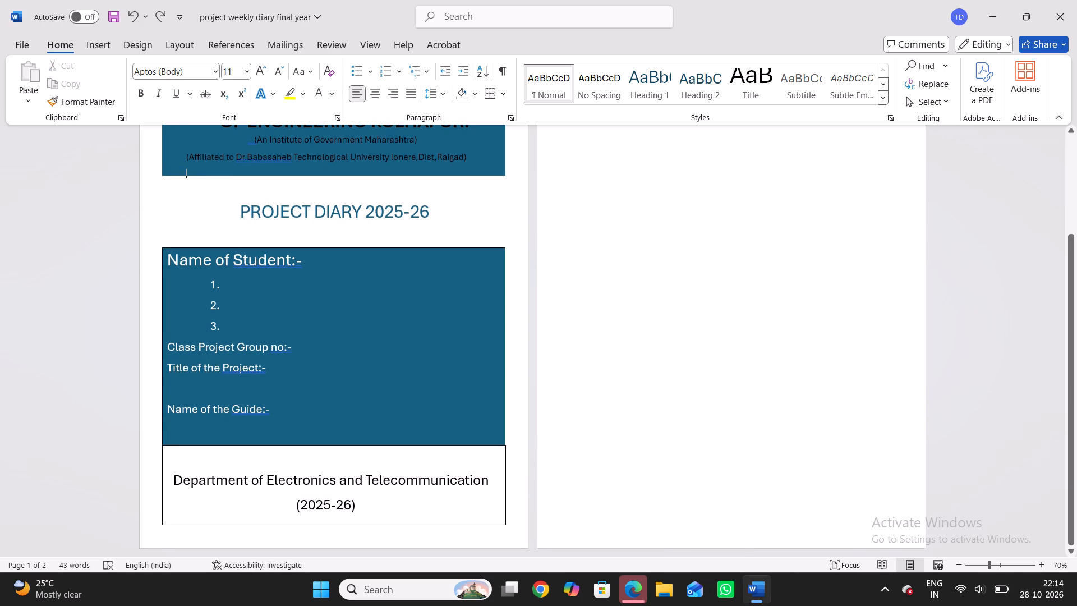
pyautogui.scroll(2, 461, 430)
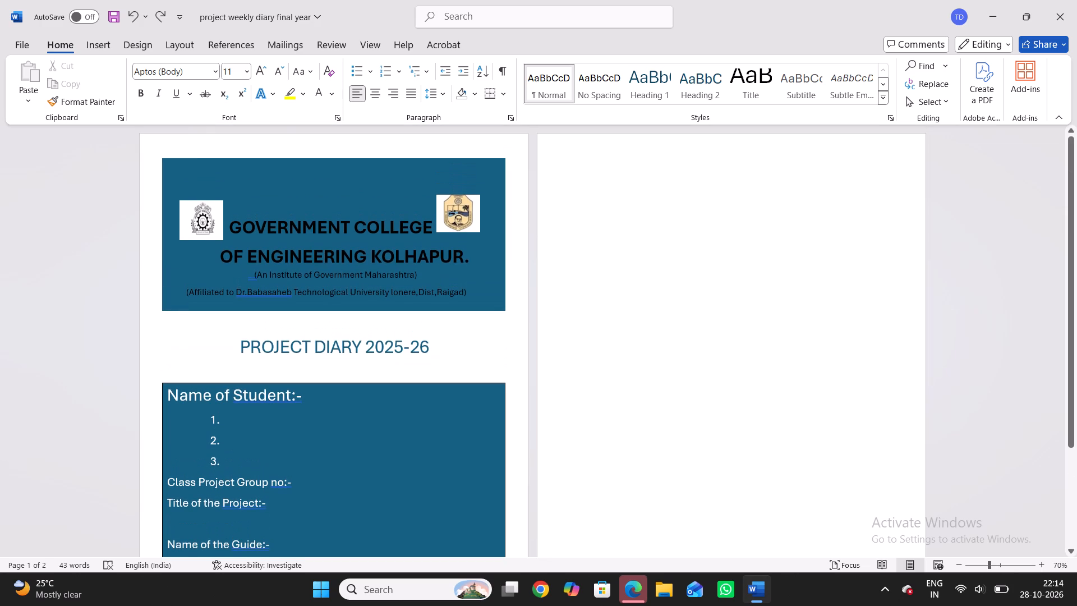
pyautogui.click(297, 200)
pyautogui.click(231, 218)
pyautogui.click(250, 209)
pyautogui.press('Left')
pyautogui.press('Left')
pyautogui.press('BackSpace')
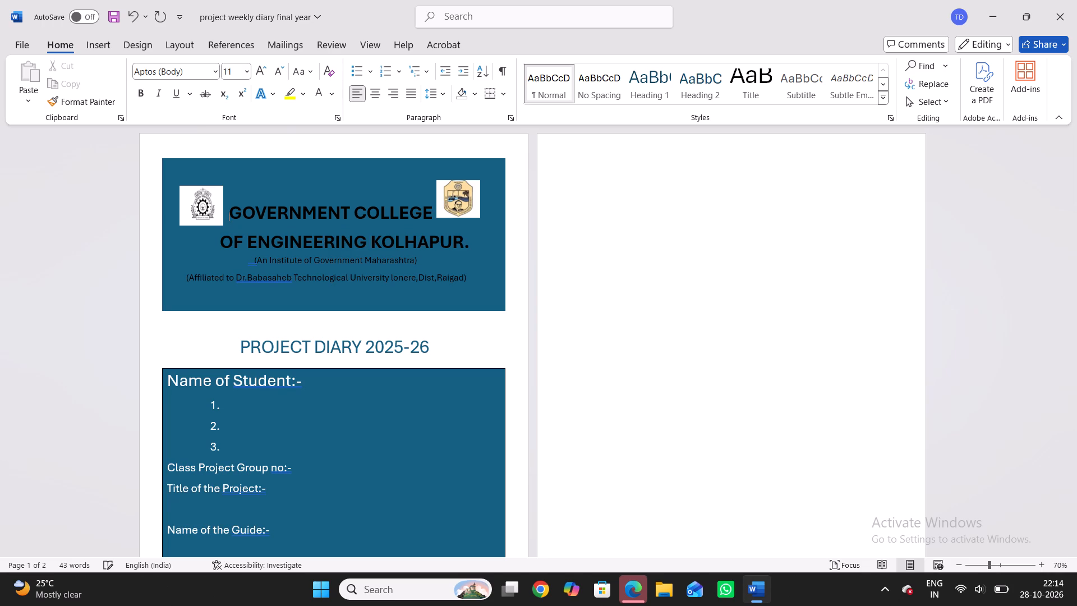
pyautogui.press('BackSpace')
# Extend the bottom edge of the department box down to cover the teal strip exposed beneath it.
pyautogui.scroll(-3, 250, 209)
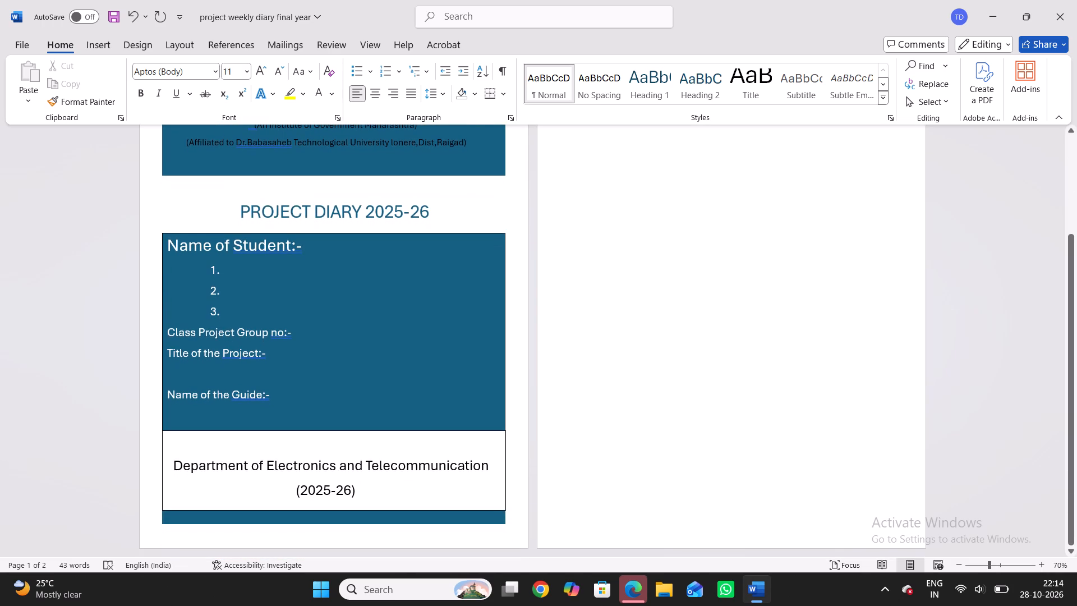
pyautogui.click(289, 507)
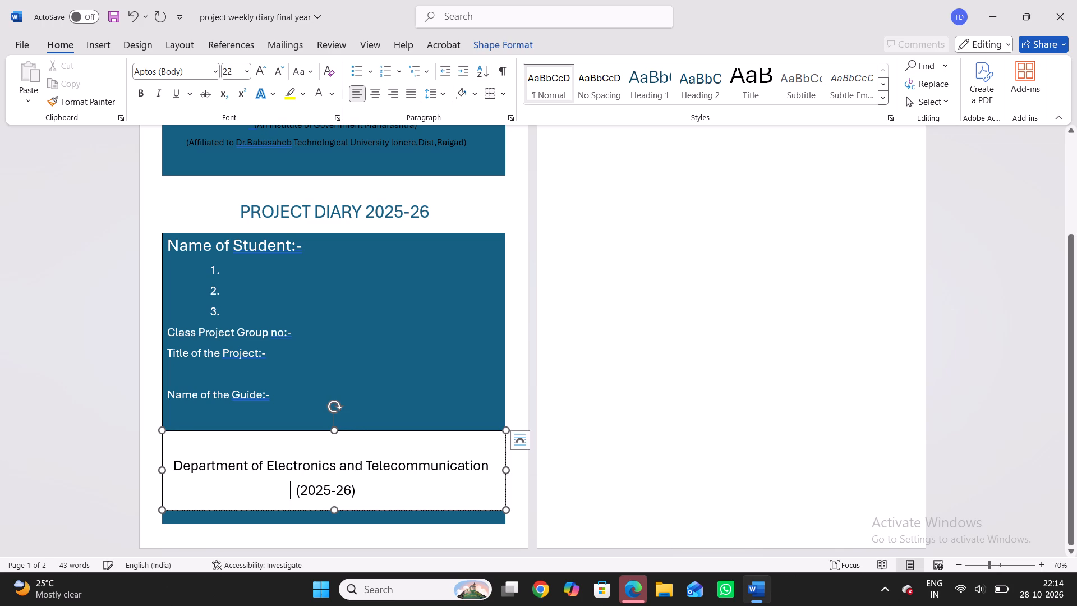
pyautogui.moveTo(334, 508); pyautogui.dragTo(334, 522)
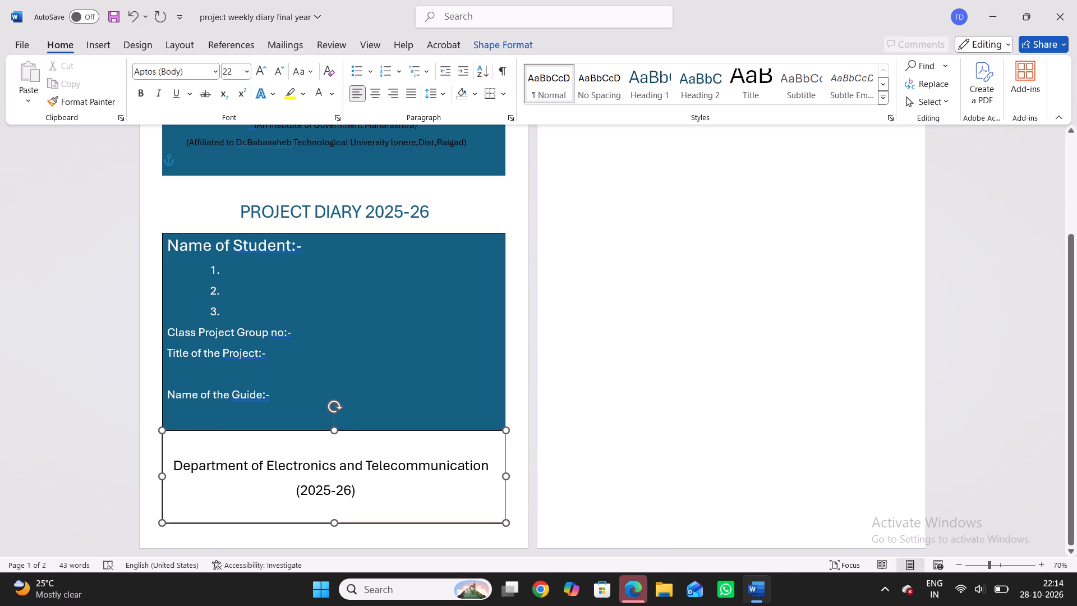
pyautogui.moveTo(334, 522); pyautogui.dragTo(334, 525)
pyautogui.click(781, 363)
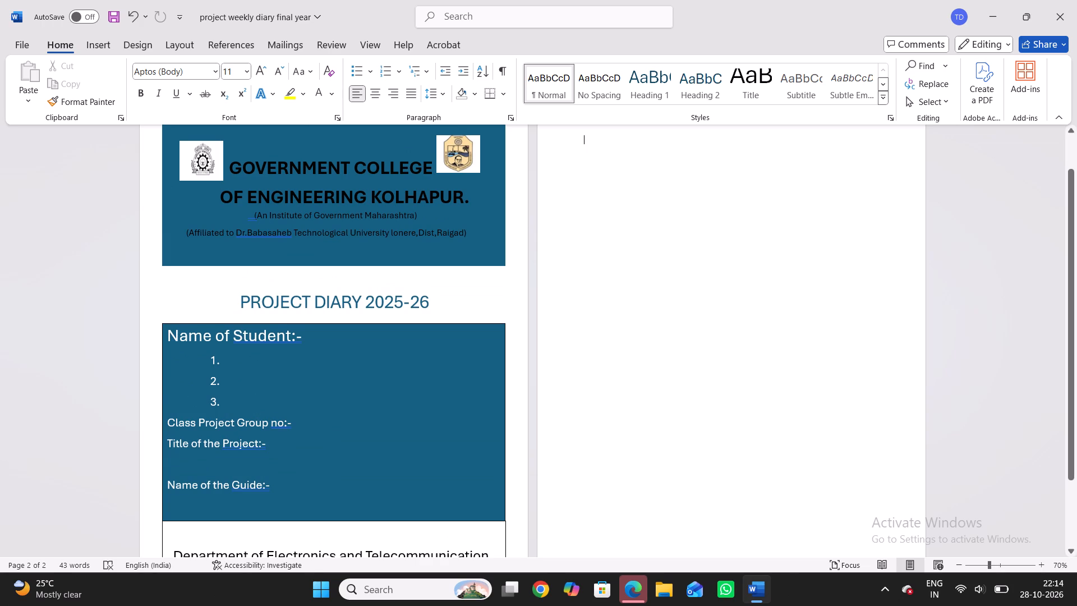
pyautogui.scroll(-2, 335, 385)
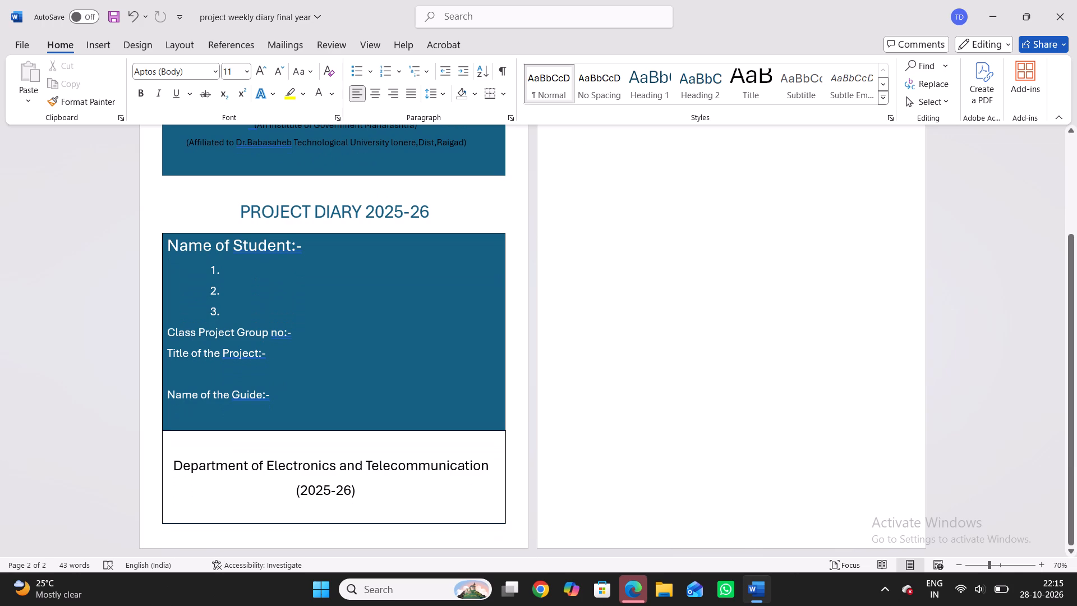
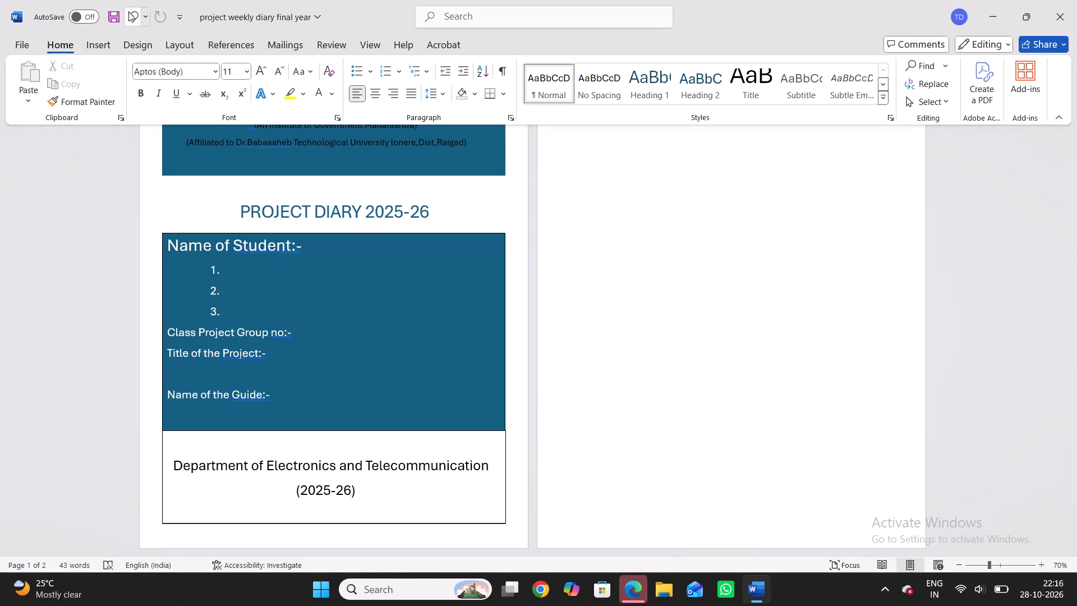
# Save the project weekly diary final year document and close it.
pyautogui.click(113, 13)
pyautogui.click(1048, 11)
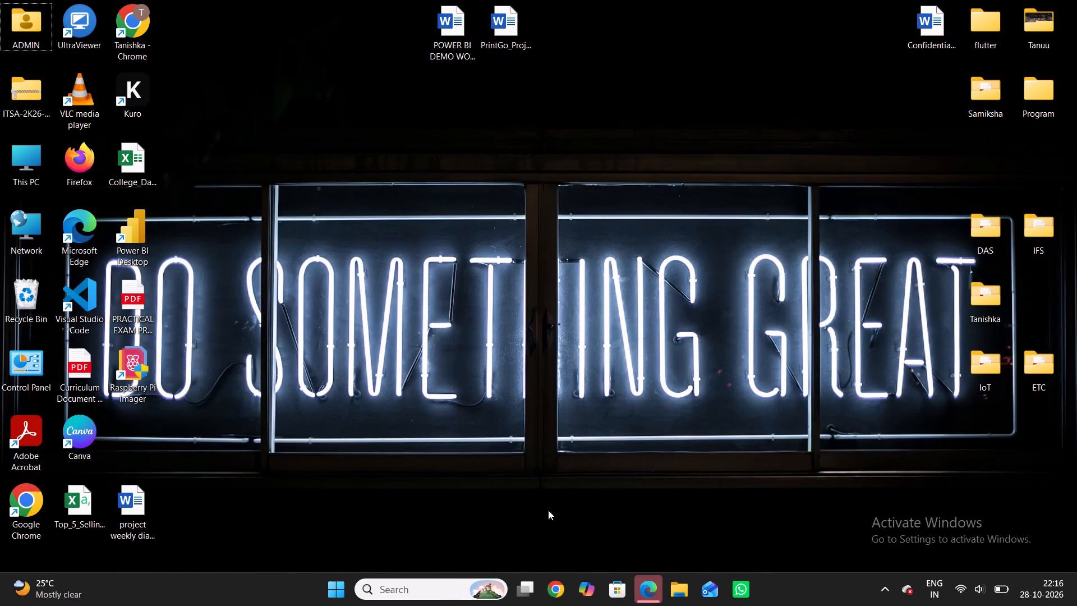
# Go to the Windows power options from the desktop and choose a power action to end the computer session.
pyautogui.click(714, 466)
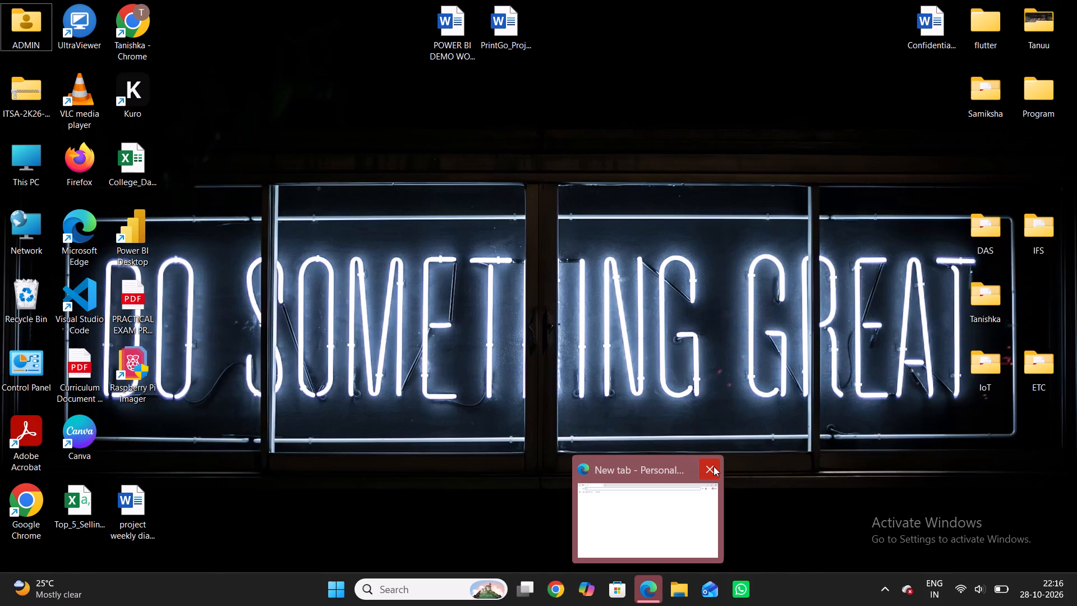
pyautogui.click(342, 589)
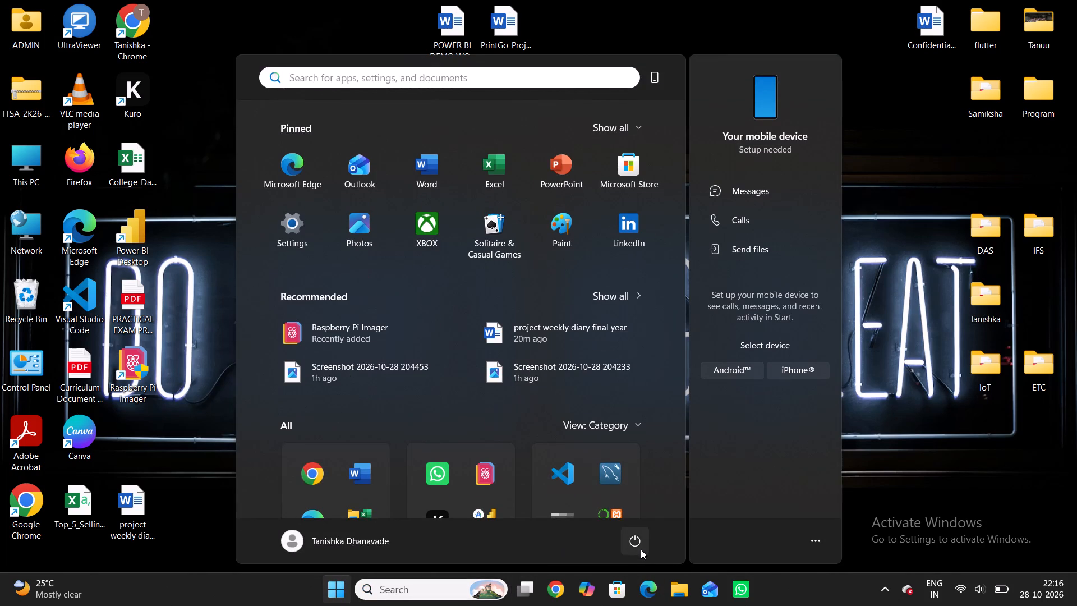
pyautogui.click(641, 548)
pyautogui.click(653, 489)
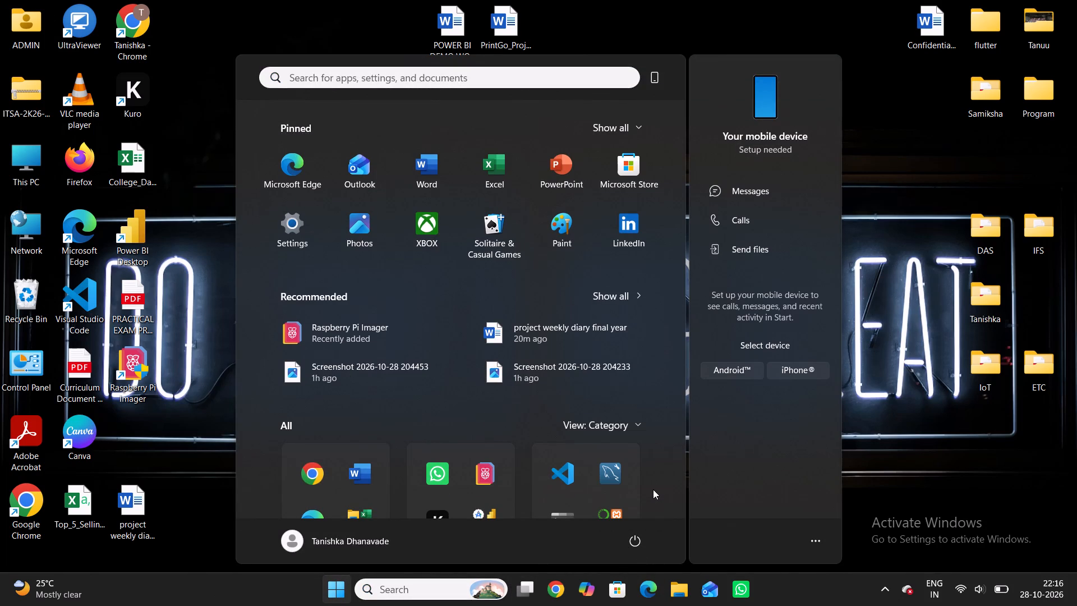